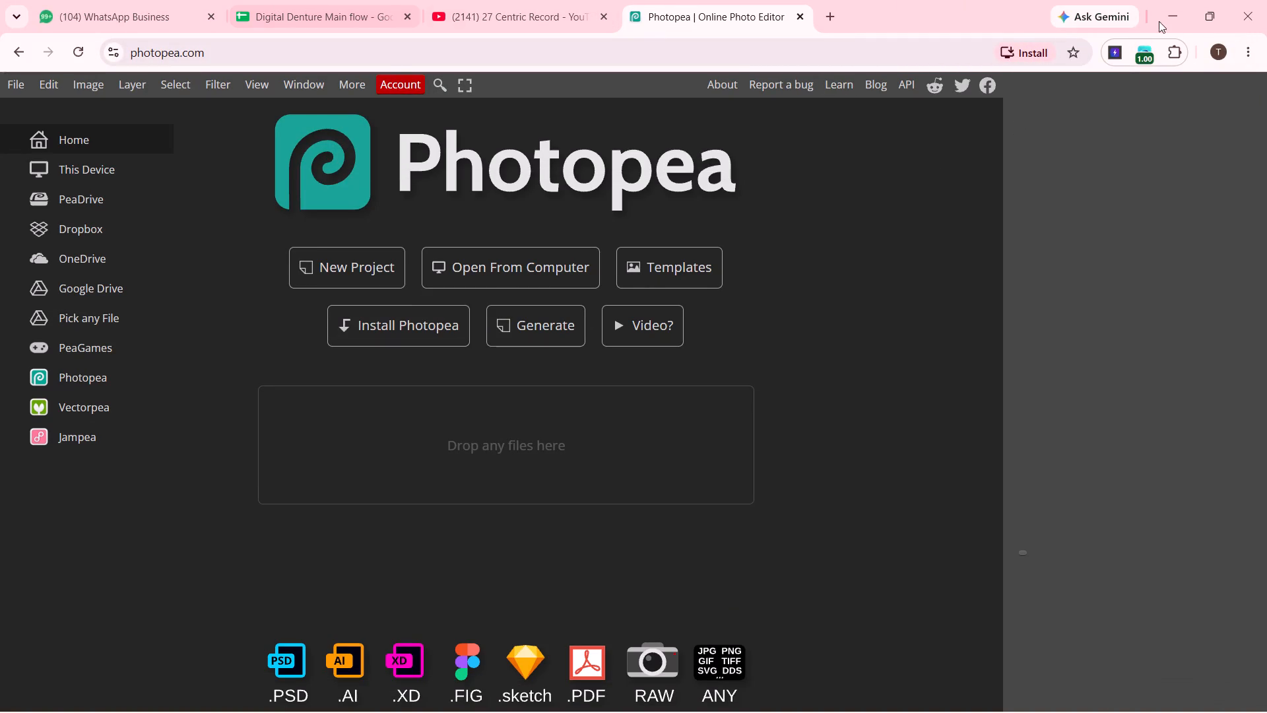
Check the browser's download history, including the recently downloaded model archive and texture map, and close it.
{"action": "left_click", "coordinate": [1251, 53]}
{"action": "left_click", "coordinate": [1056, 254]}
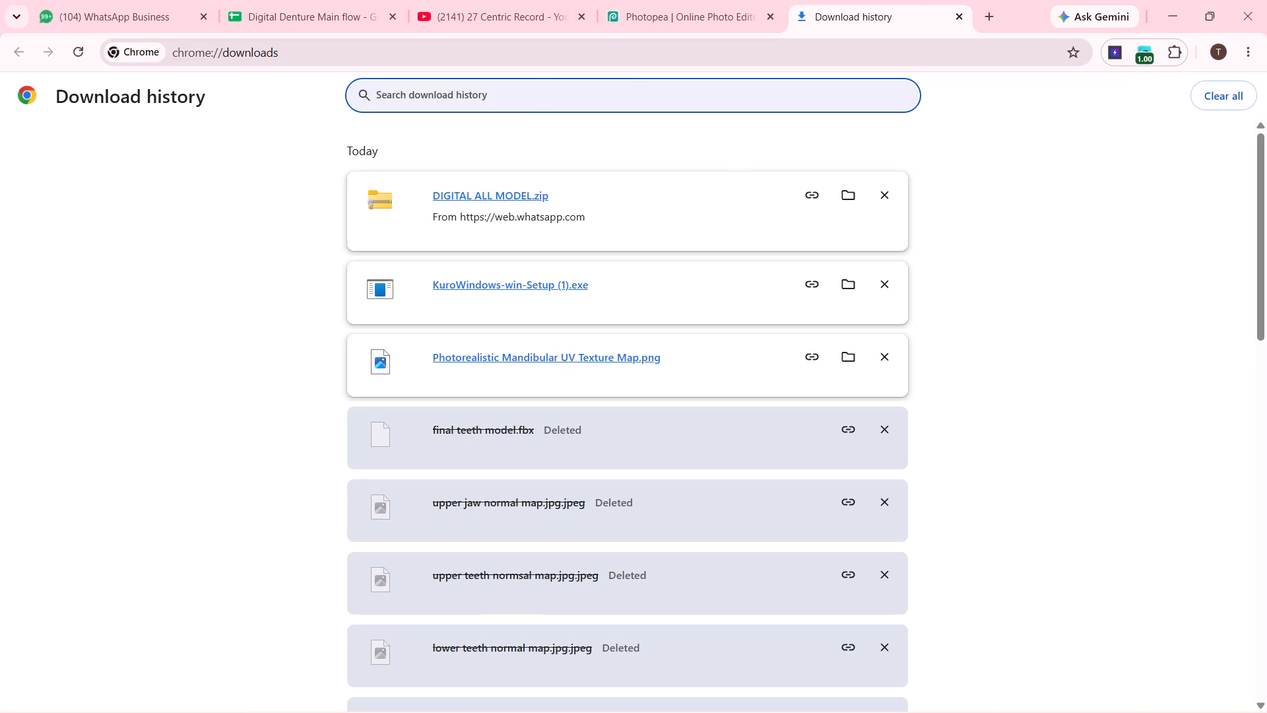
{"action": "left_click", "coordinate": [961, 17]}
Close the YouTube page showing the 27 Centric Record video.
{"action": "left_click", "coordinate": [480, 0]}
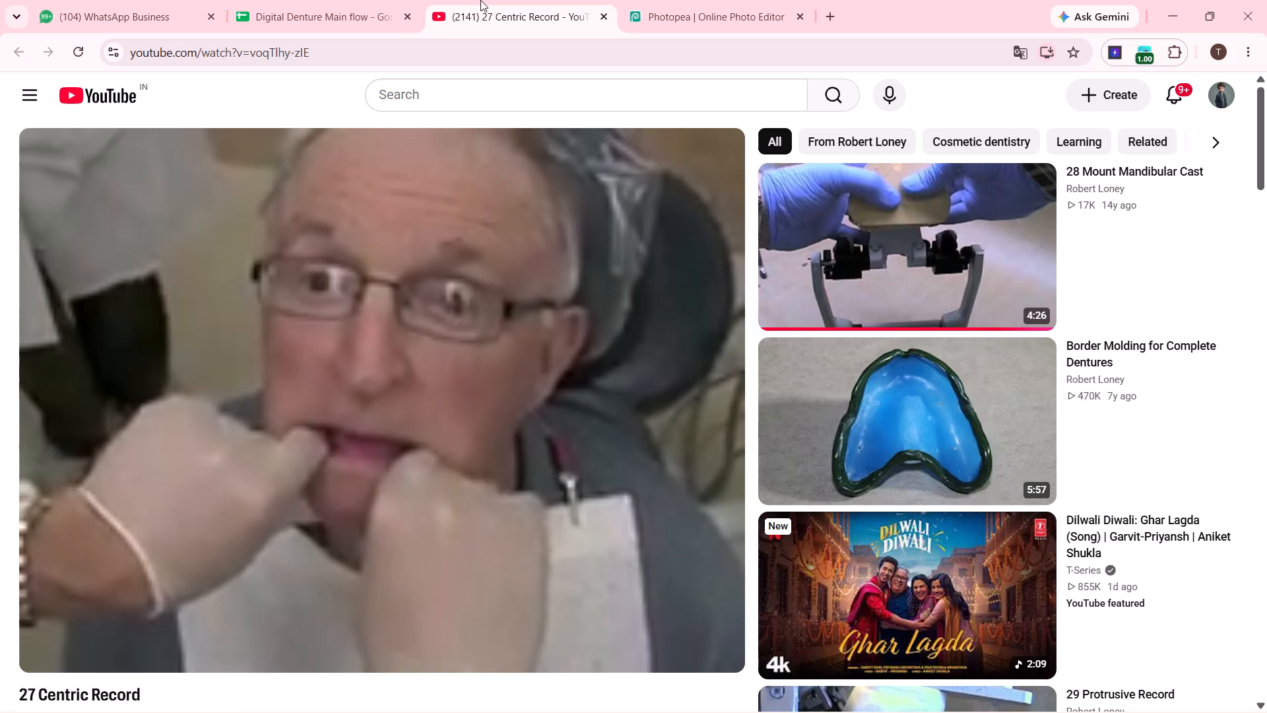
{"action": "left_click", "coordinate": [607, 20]}
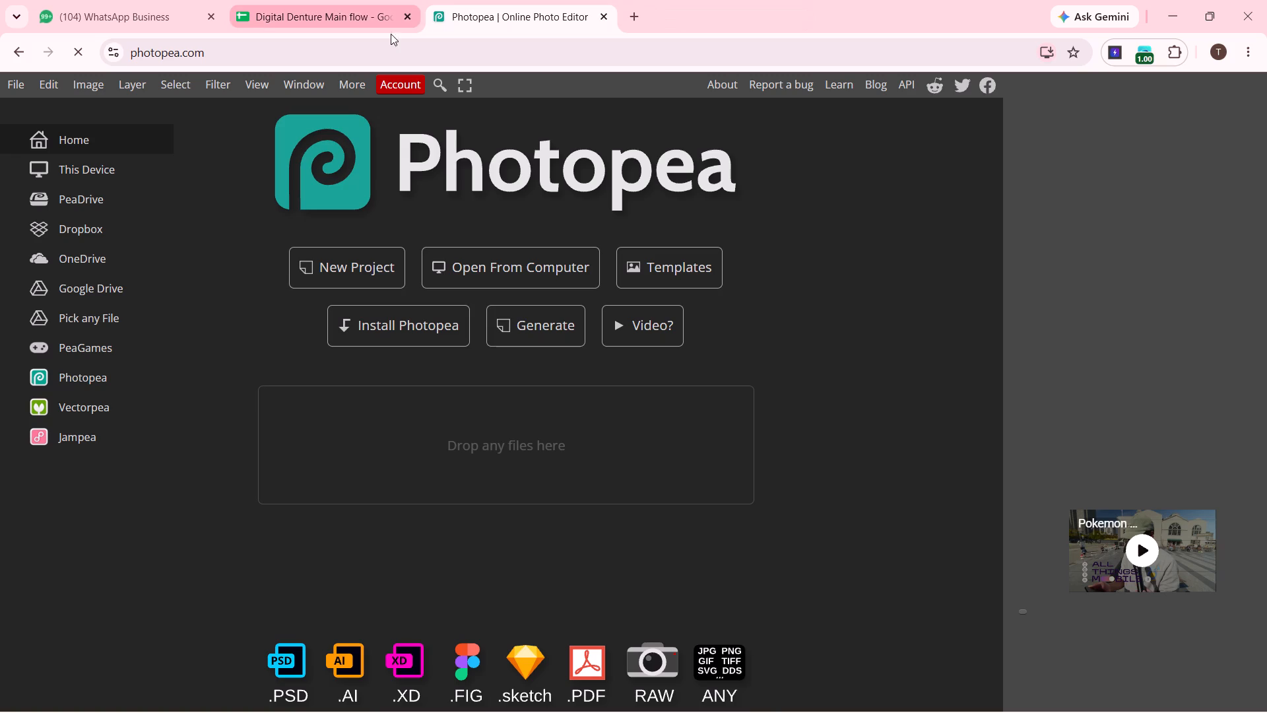
Switch to the Digital Denture Main flow spreadsheet.
{"action": "left_click", "coordinate": [238, 3]}
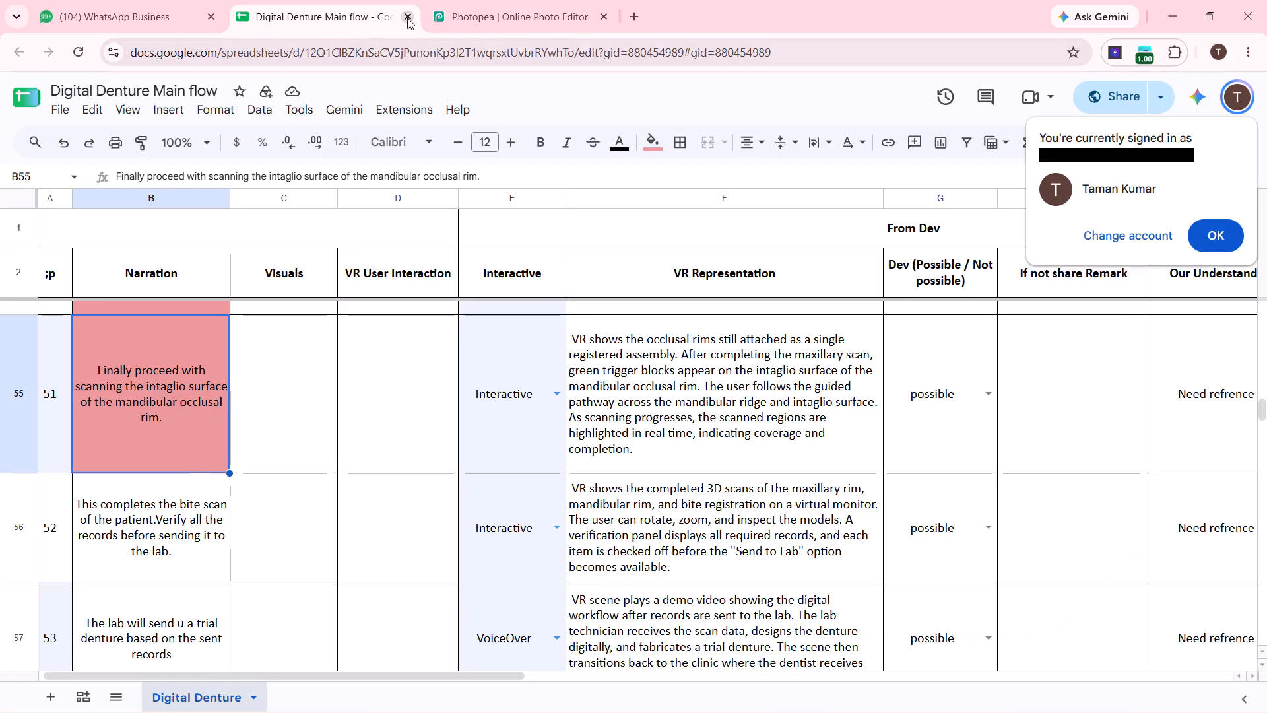
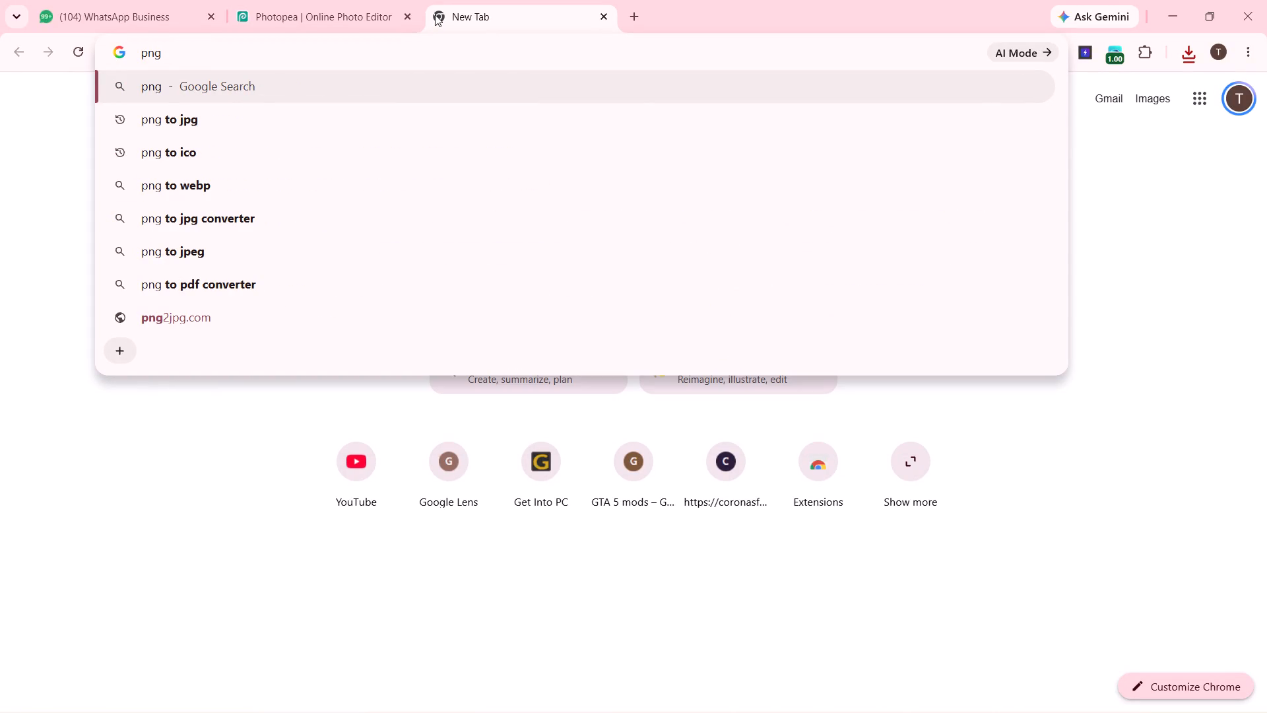
Search the web for "png to jpg".
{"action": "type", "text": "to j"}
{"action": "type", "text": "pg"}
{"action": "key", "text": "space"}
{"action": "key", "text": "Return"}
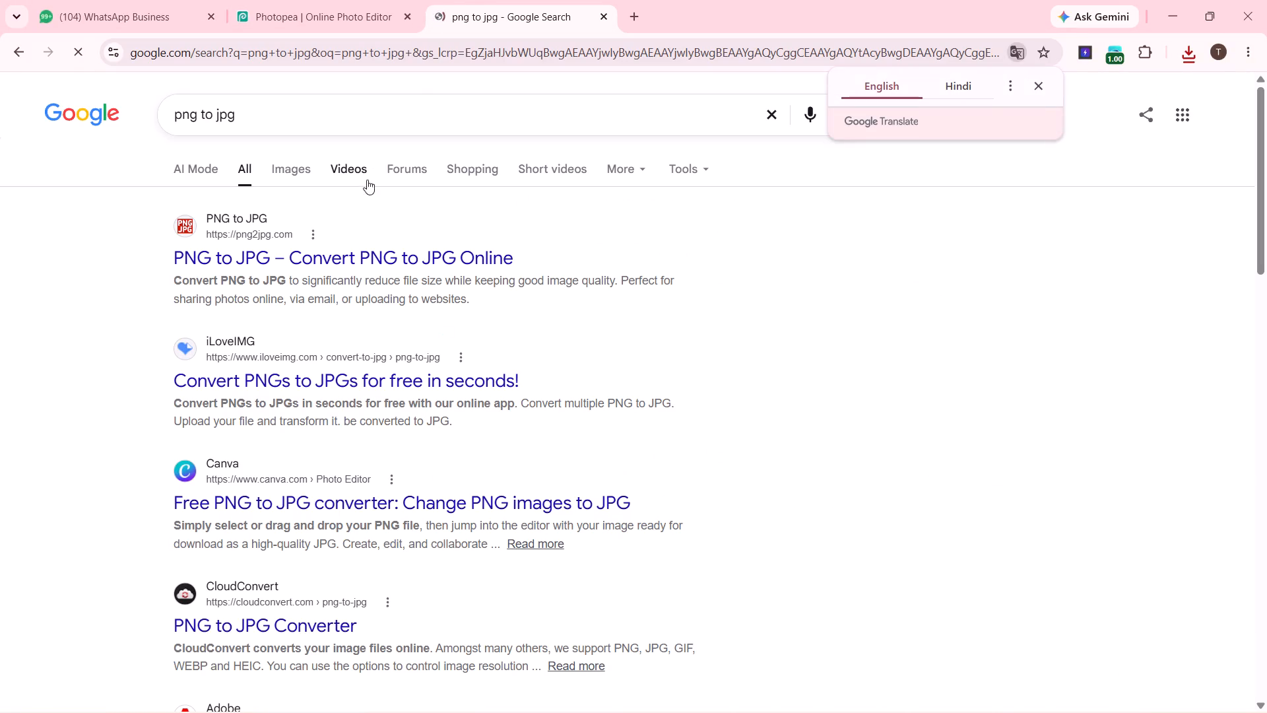
Look through the search results for an online converter and open the png2jpg.com page.
{"action": "scroll", "coordinate": [278, 278], "scroll_direction": "down", "scroll_amount": 8}
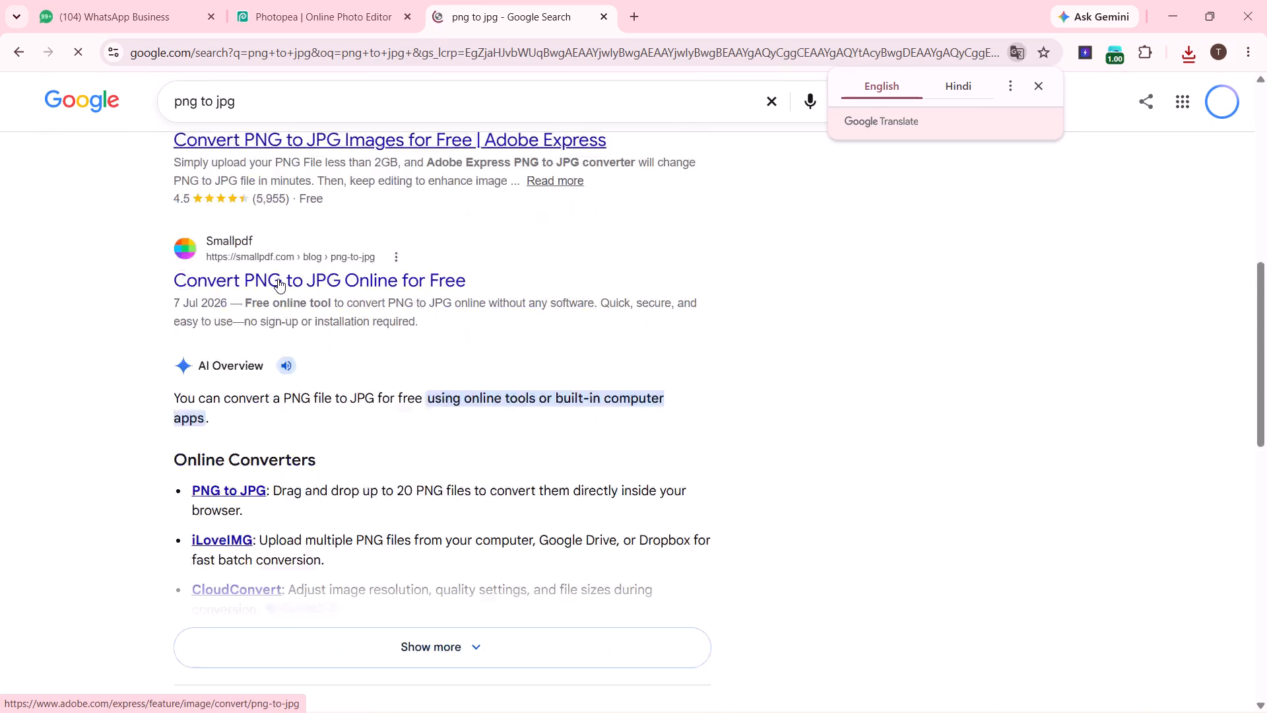
{"action": "scroll", "coordinate": [278, 278], "scroll_direction": "down", "scroll_amount": 12}
{"action": "scroll", "coordinate": [278, 278], "scroll_direction": "up", "scroll_amount": 7}
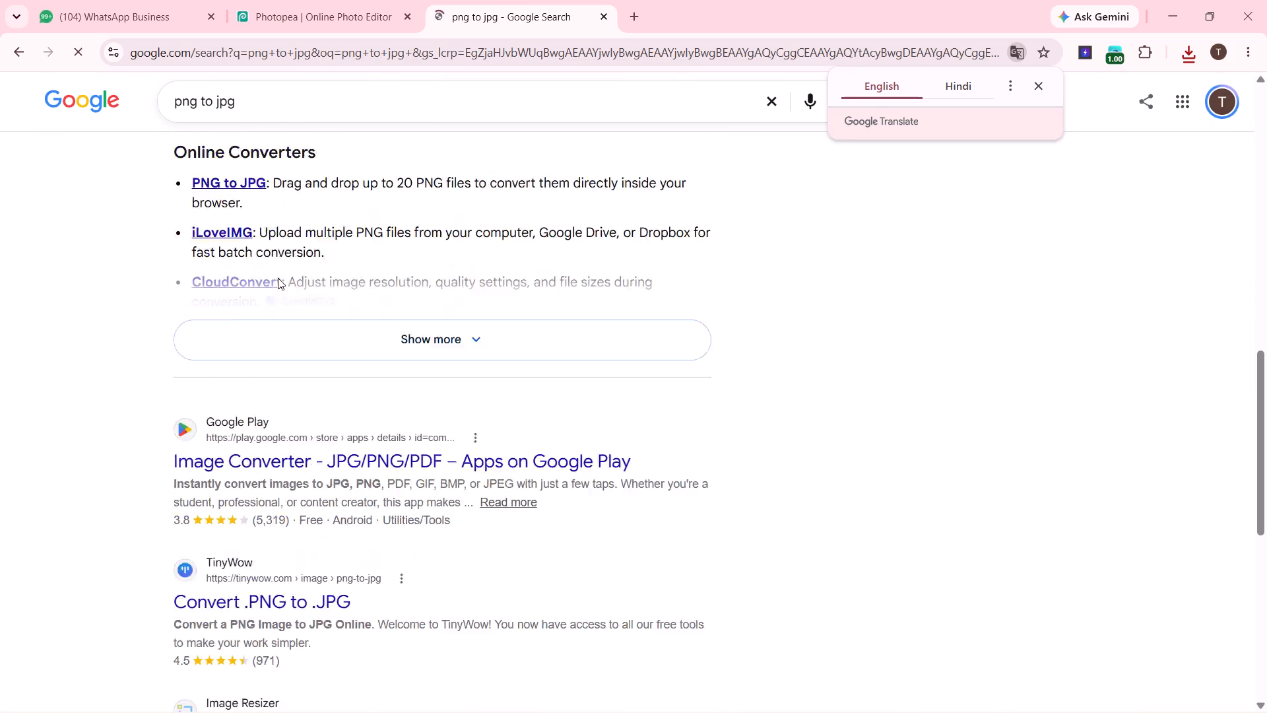
{"action": "scroll", "coordinate": [278, 278], "scroll_direction": "up", "scroll_amount": 10}
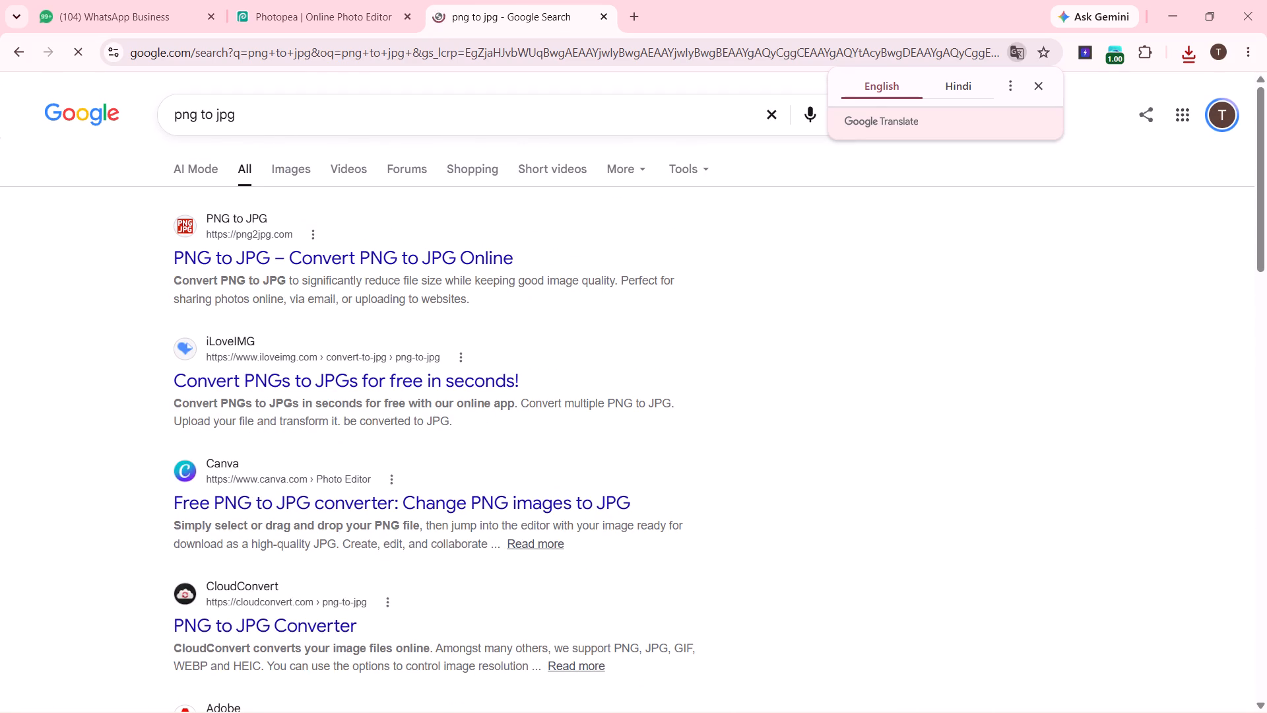
{"action": "left_click", "coordinate": [366, 255]}
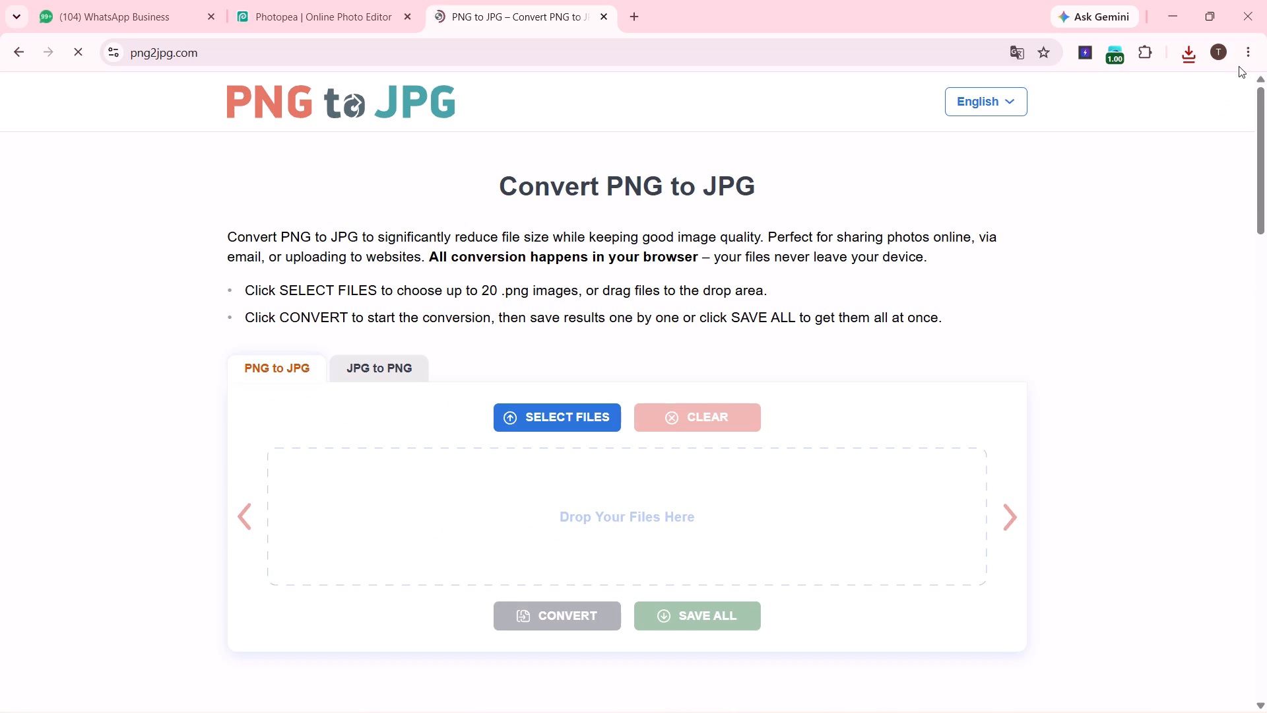
Add the recently downloaded Project Layout Plan.pdf to the PNG to JPG converter's file drop area.
{"action": "left_click", "coordinate": [1183, 50]}
{"action": "left_click_drag", "start_coordinate": [1041, 128], "coordinate": [673, 499]}
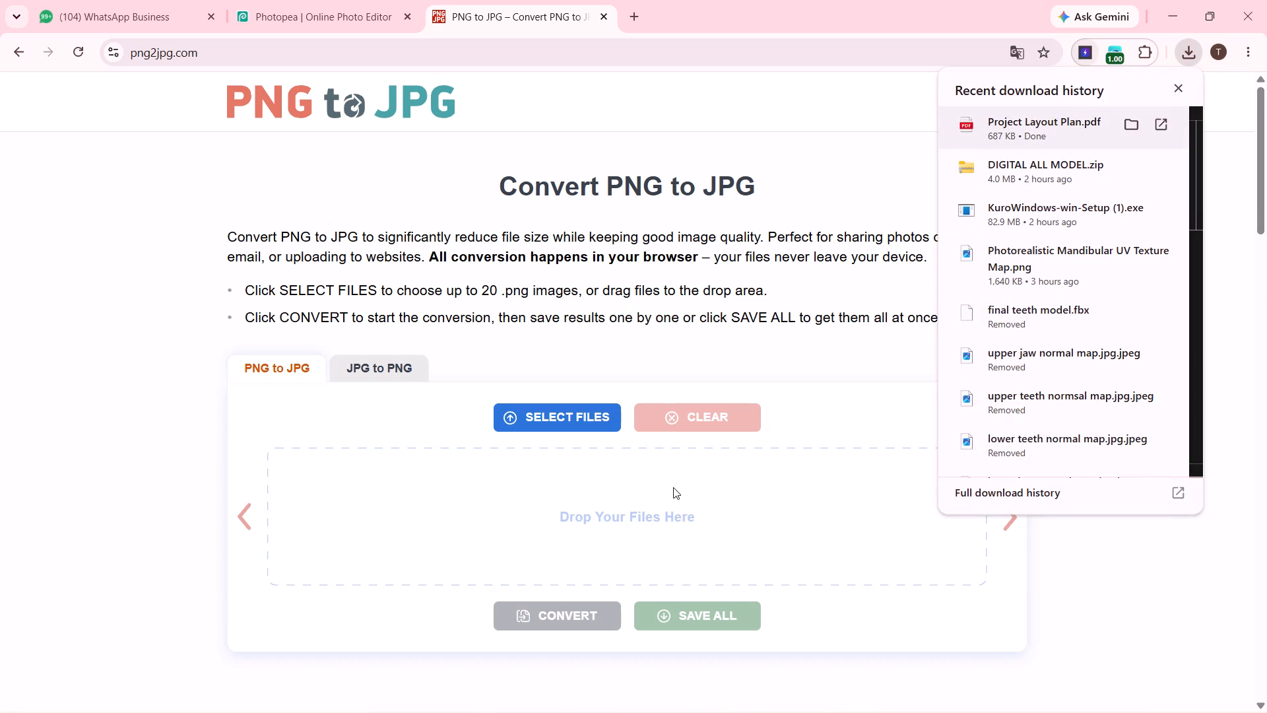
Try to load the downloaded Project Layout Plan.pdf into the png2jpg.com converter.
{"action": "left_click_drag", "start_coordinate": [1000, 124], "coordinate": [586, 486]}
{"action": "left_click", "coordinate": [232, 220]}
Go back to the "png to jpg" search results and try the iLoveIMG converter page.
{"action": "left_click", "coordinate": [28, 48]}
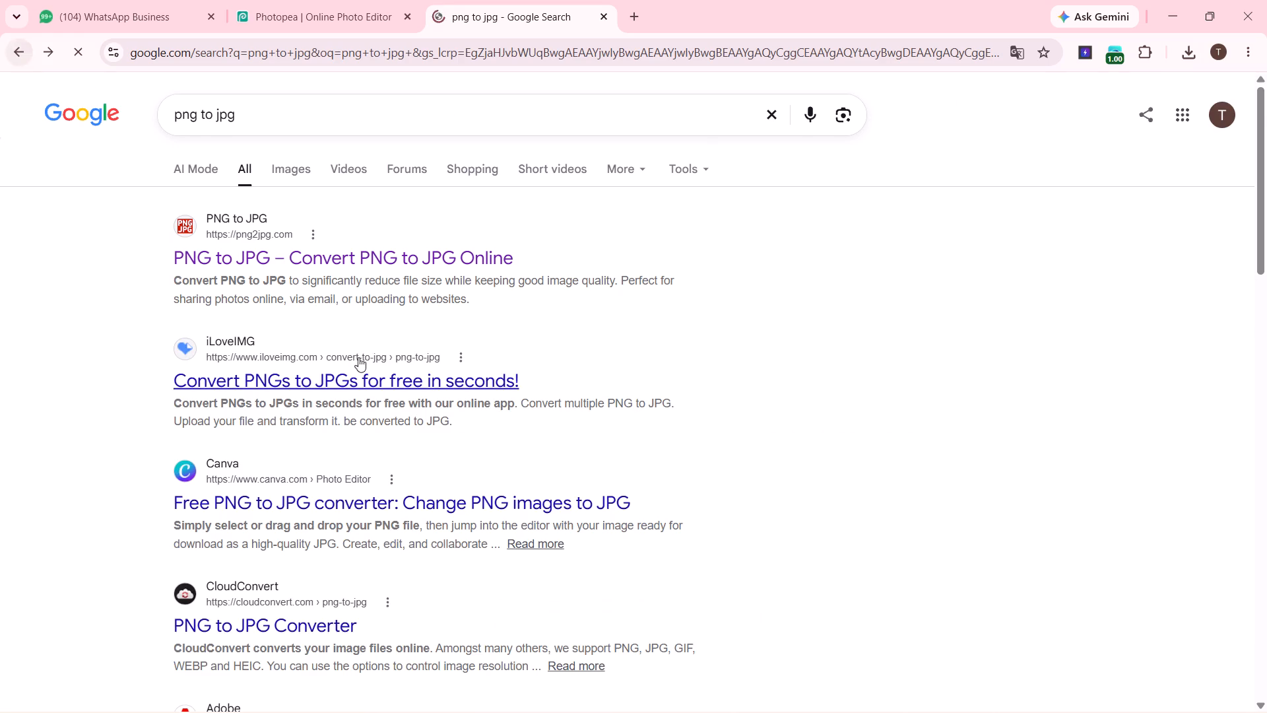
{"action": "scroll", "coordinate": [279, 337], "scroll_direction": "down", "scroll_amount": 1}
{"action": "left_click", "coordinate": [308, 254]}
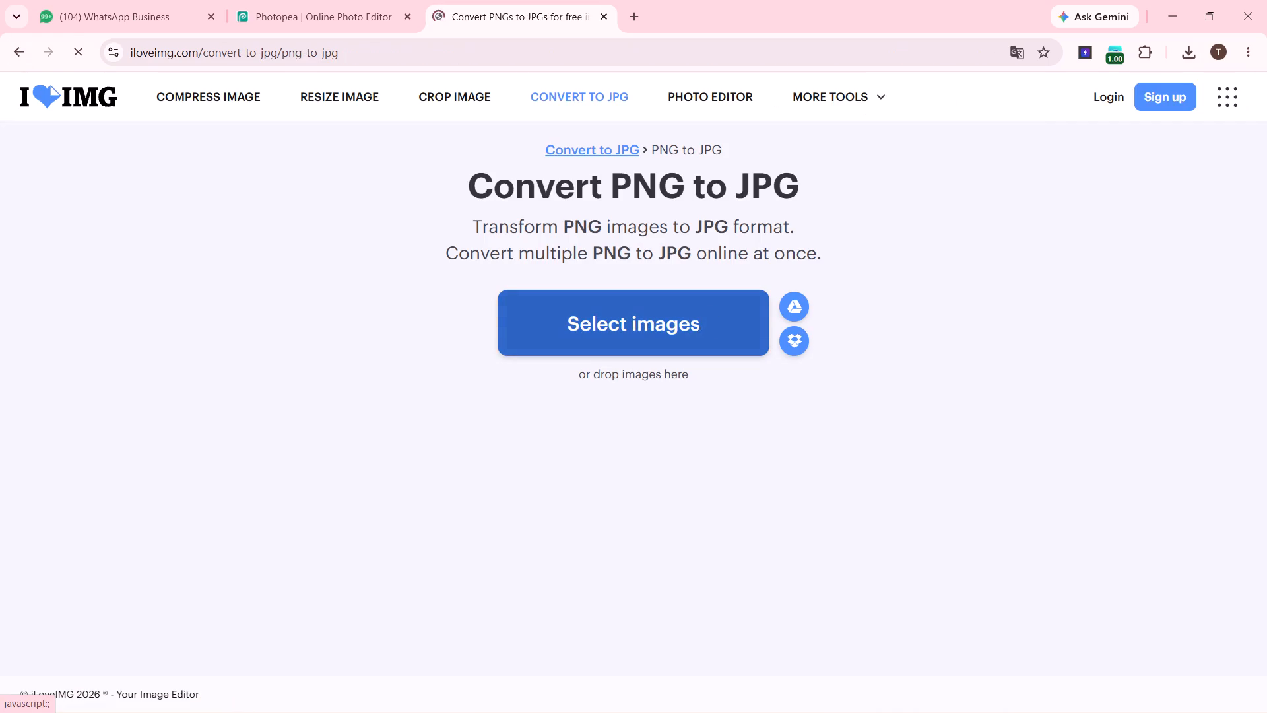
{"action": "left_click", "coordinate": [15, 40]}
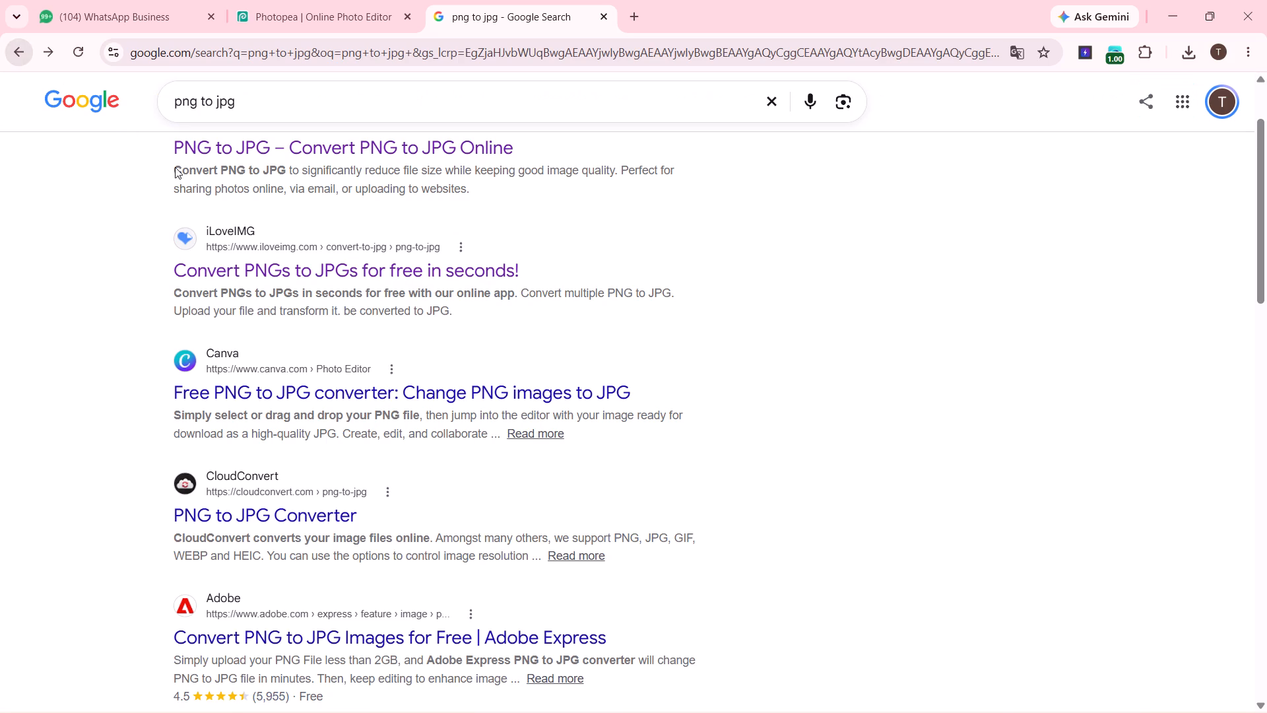
Open Smallpdf's "Convert PNG to JPG Online for Free" page from the search results.
{"action": "scroll", "coordinate": [409, 351], "scroll_direction": "down", "scroll_amount": 1}
{"action": "scroll", "coordinate": [313, 423], "scroll_direction": "down", "scroll_amount": 2}
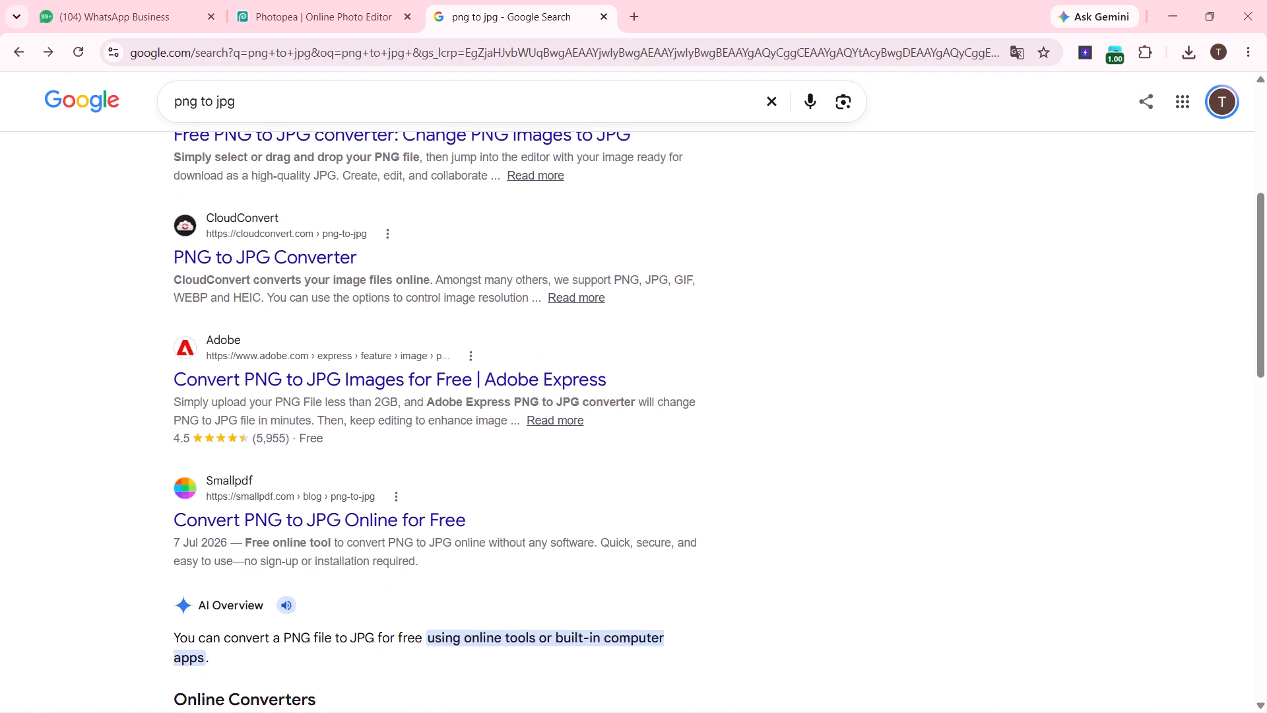
{"action": "left_click", "coordinate": [317, 434]}
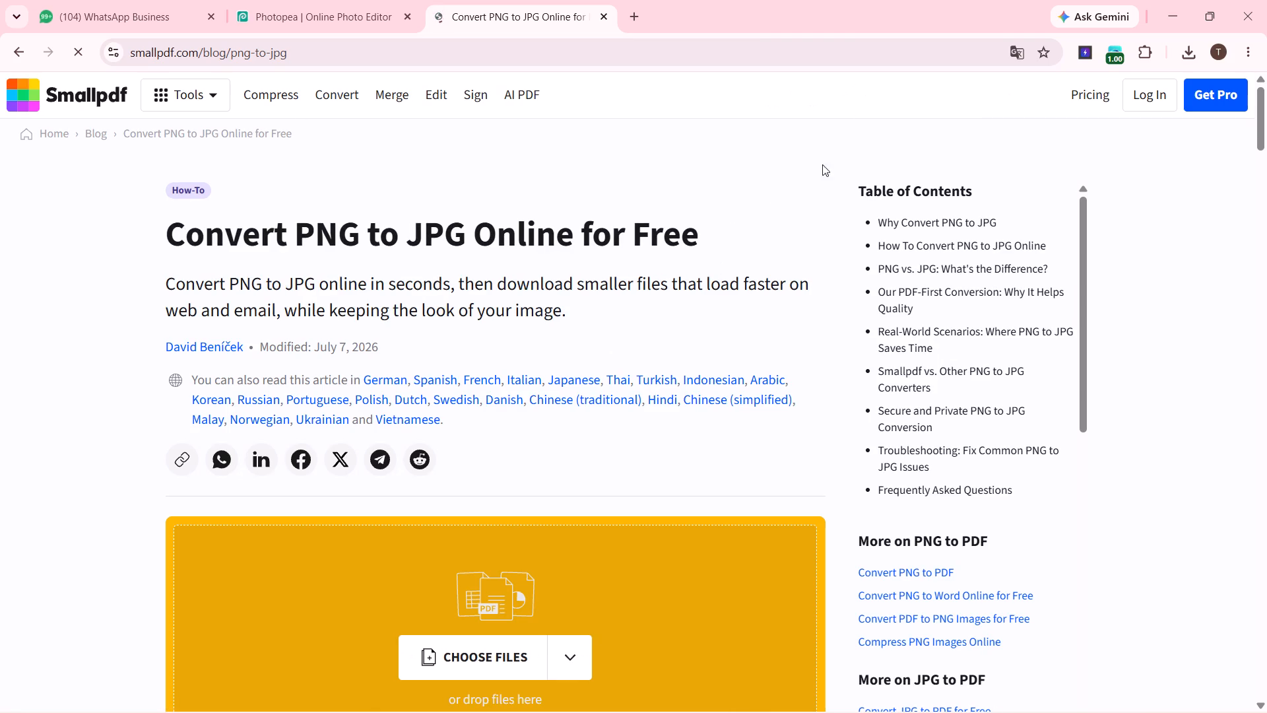
Convert the downloaded Project Layout Plan.pdf to a JPG with Smallpdf and download the converted image.
{"action": "scroll", "coordinate": [731, 210], "scroll_direction": "down", "scroll_amount": 1}
{"action": "left_click", "coordinate": [1183, 62]}
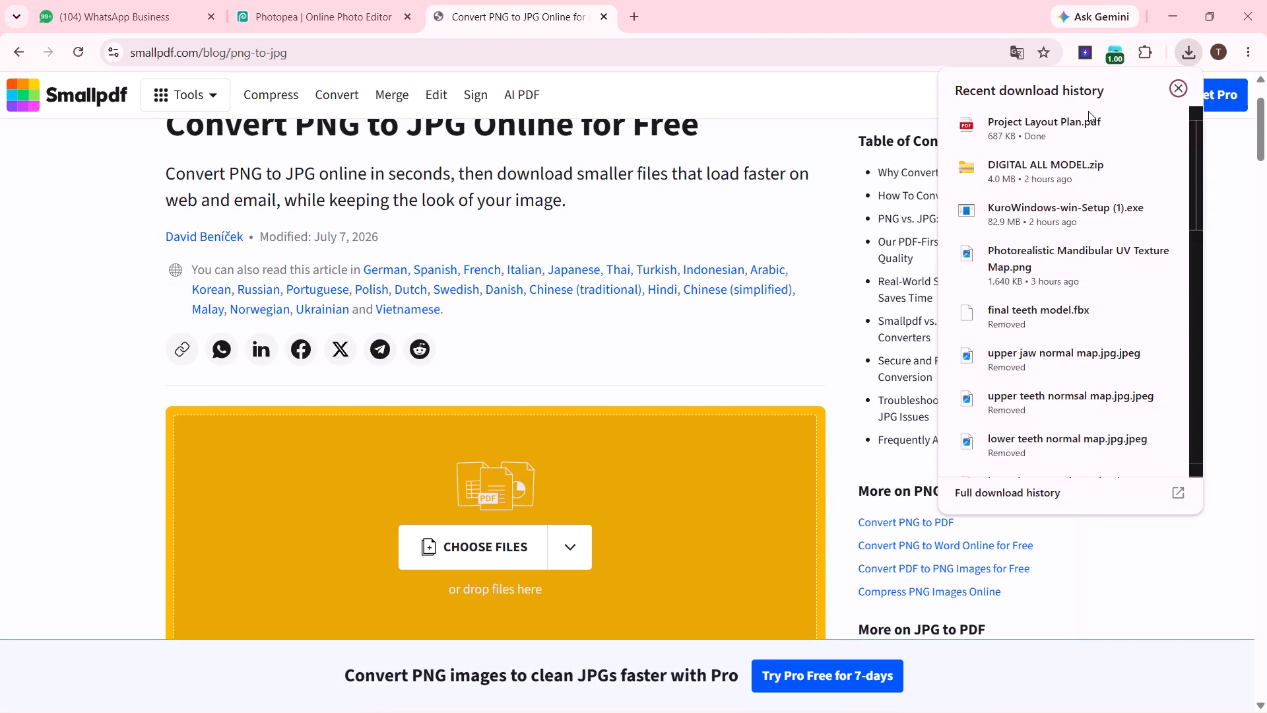
{"action": "left_click_drag", "start_coordinate": [1049, 129], "coordinate": [501, 545]}
{"action": "scroll", "coordinate": [506, 510], "scroll_direction": "down", "scroll_amount": 2}
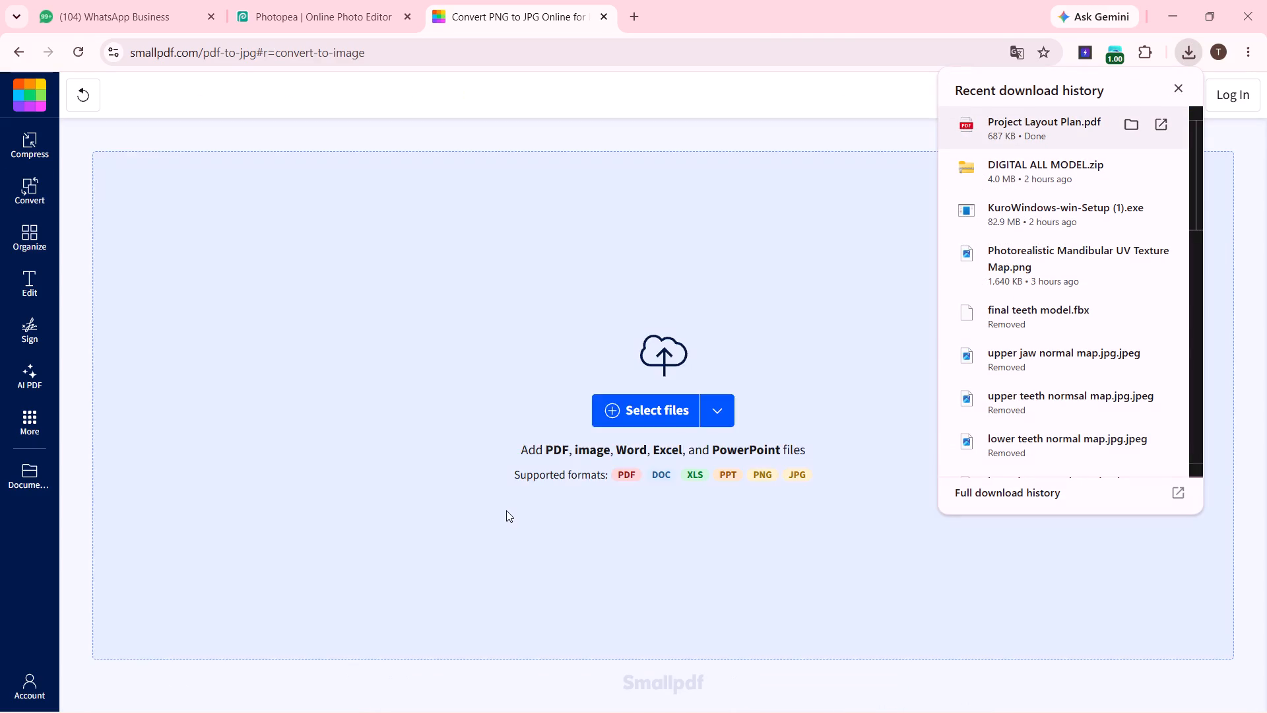
{"action": "scroll", "coordinate": [506, 510], "scroll_direction": "down", "scroll_amount": 1}
{"action": "left_click", "coordinate": [777, 388]}
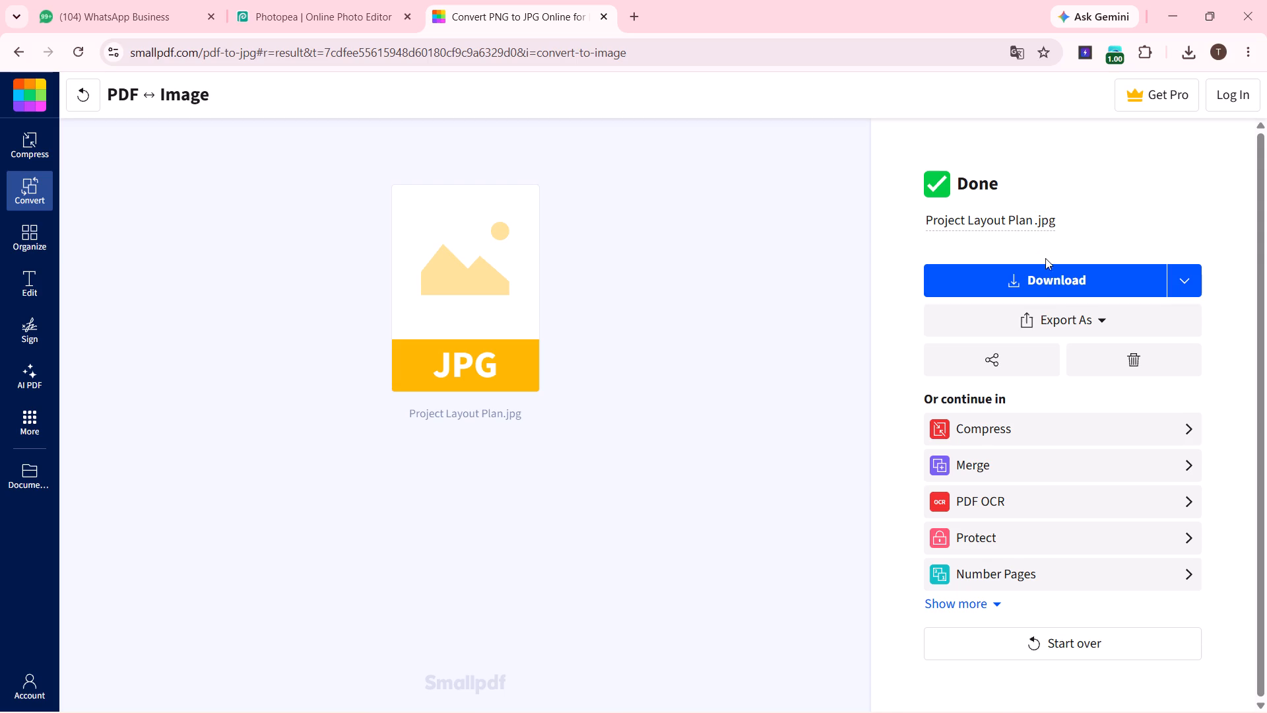
{"action": "left_click", "coordinate": [1049, 275]}
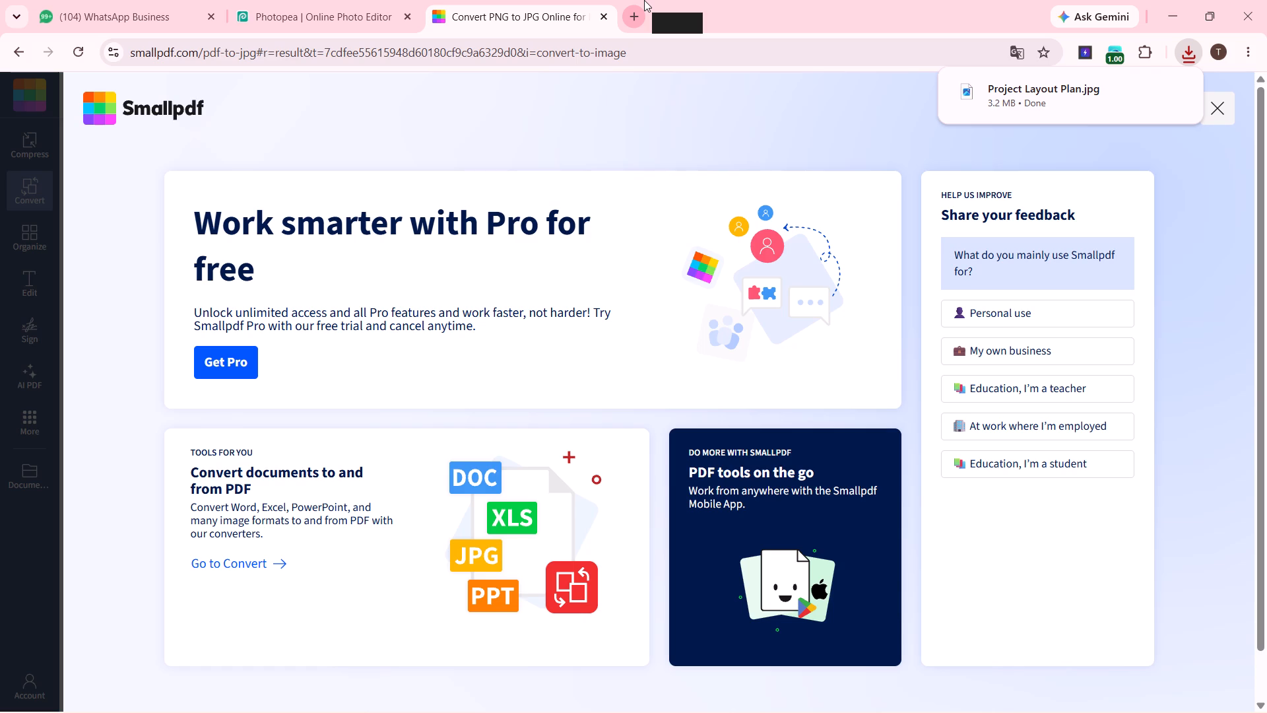
Switch to the Photopea editor.
{"action": "left_click", "coordinate": [388, 7]}
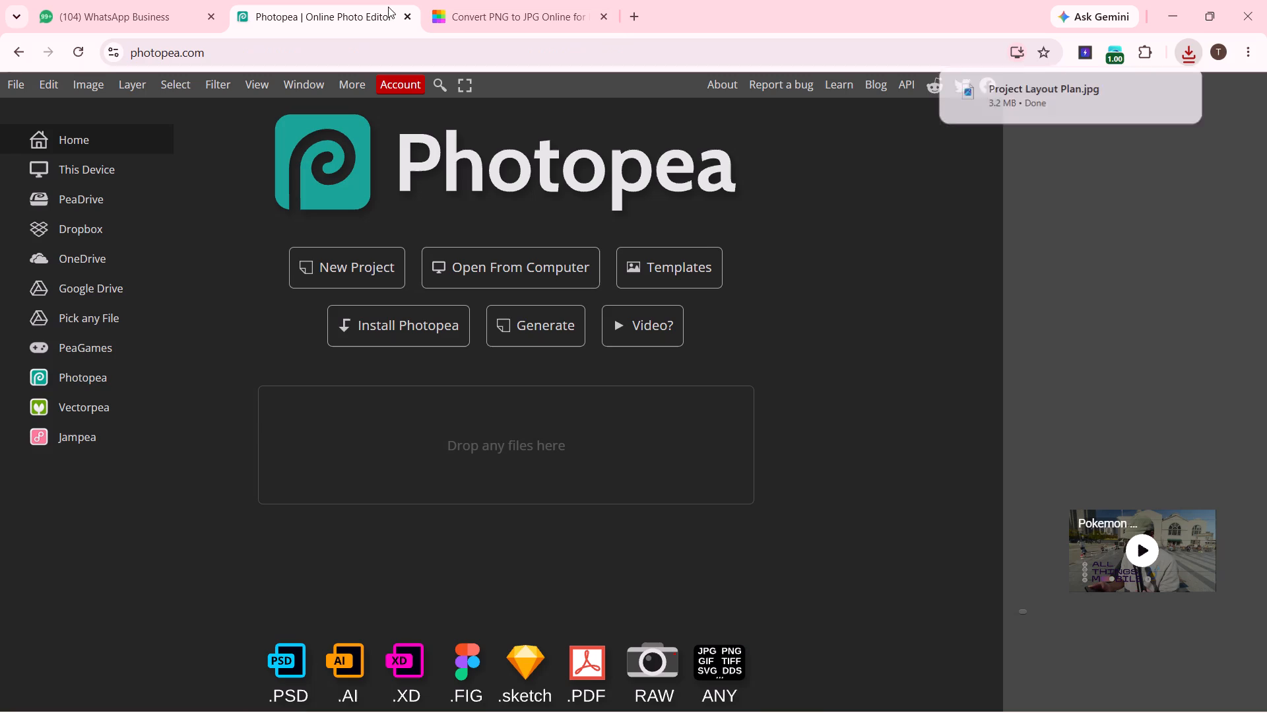
Open the downloaded Project Layout Plan.jpg in Photopea from the recent downloads.
{"action": "left_click", "coordinate": [1194, 54]}
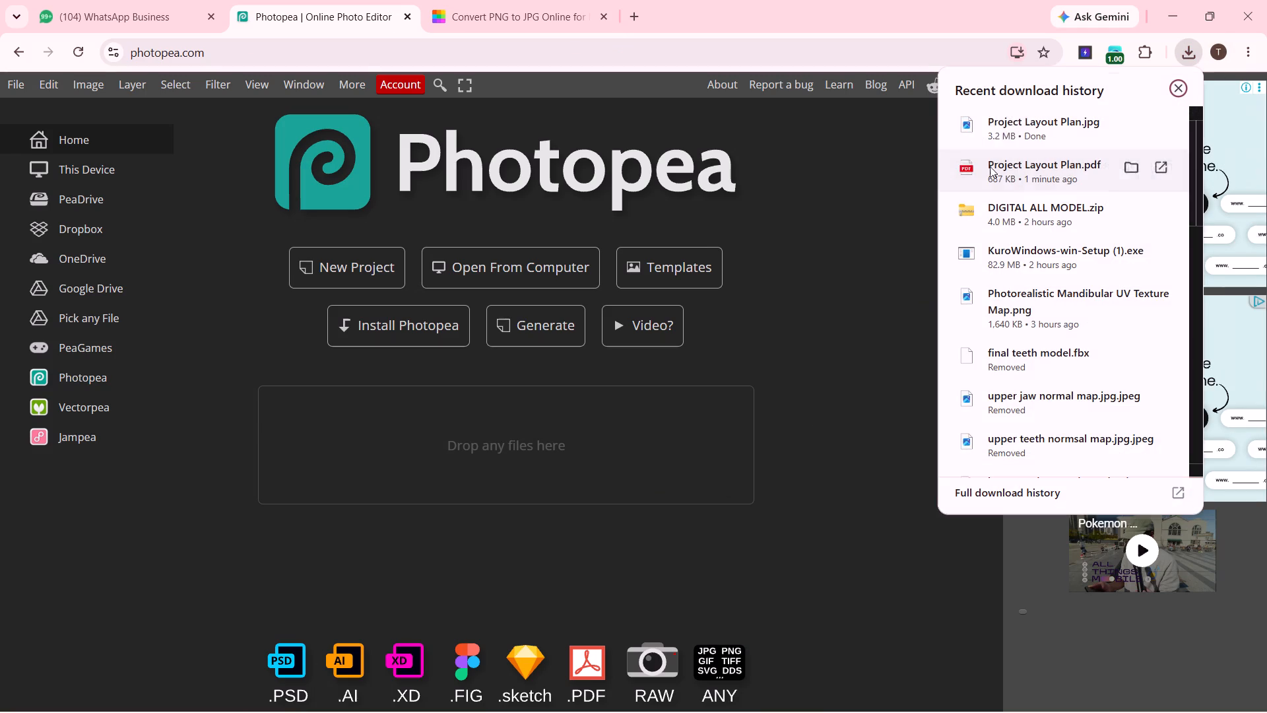
{"action": "left_click_drag", "start_coordinate": [1006, 127], "coordinate": [583, 448]}
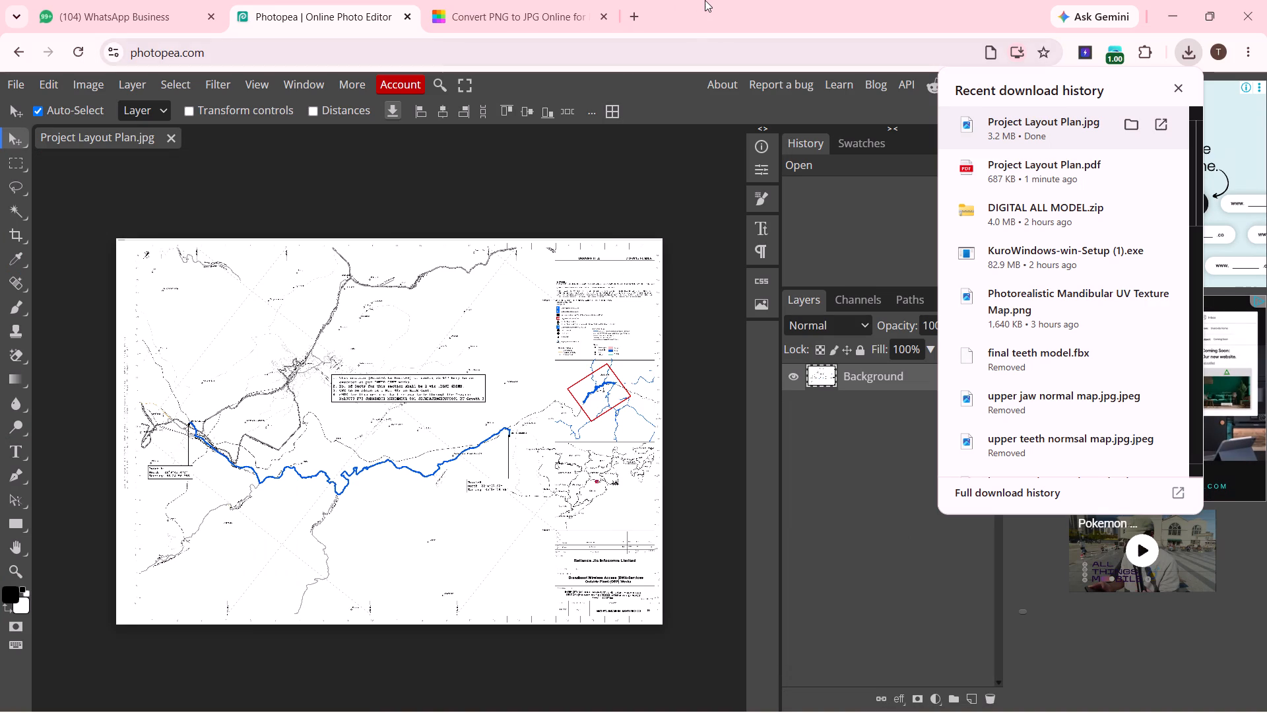
{"action": "scroll", "coordinate": [606, 197], "scroll_direction": "down", "scroll_amount": 3}
{"action": "scroll", "coordinate": [554, 296], "scroll_direction": "up", "scroll_amount": 3}
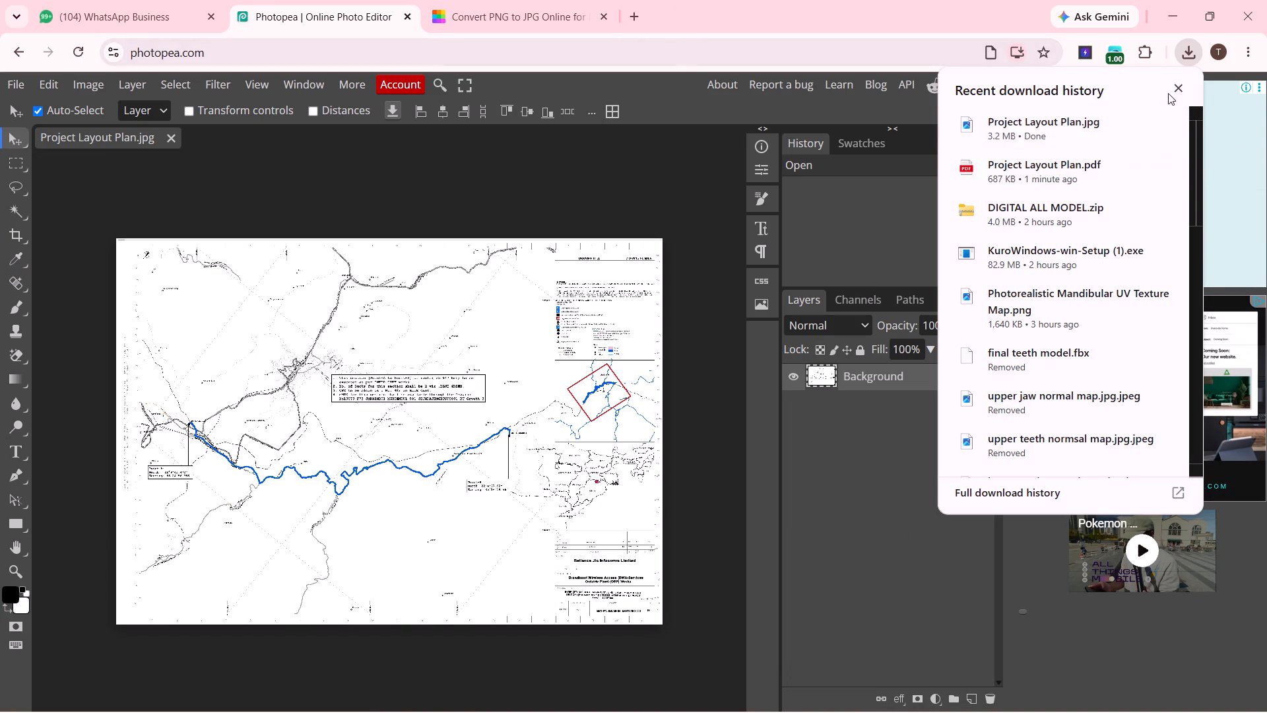
{"action": "left_click", "coordinate": [1170, 93]}
Shift the Background layer downward on the canvas and examine the plan's legend up close.
{"action": "scroll", "coordinate": [469, 440], "scroll_direction": "up", "scroll_amount": 3, "text": "alt"}
{"action": "scroll", "coordinate": [720, 488], "scroll_direction": "up", "scroll_amount": 6, "text": "alt"}
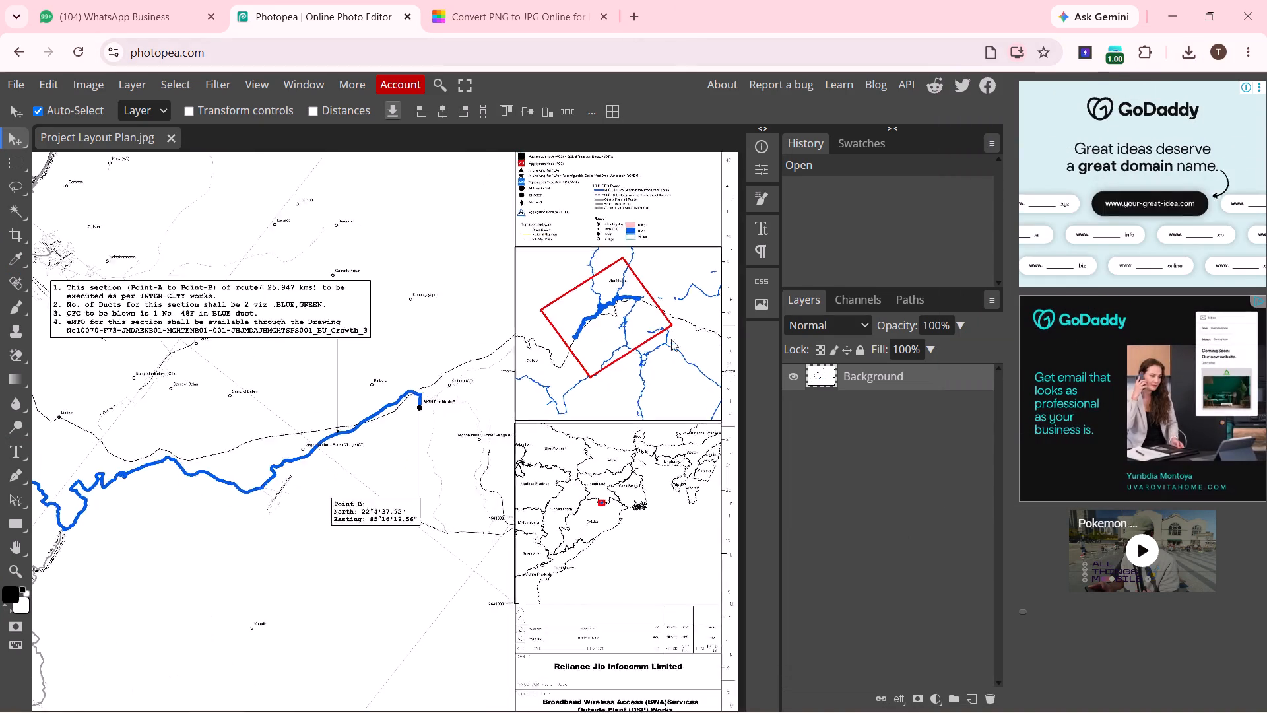
{"action": "scroll", "coordinate": [671, 339], "scroll_direction": "up", "scroll_amount": 11, "text": "alt"}
{"action": "left_click_drag", "start_coordinate": [626, 262], "coordinate": [641, 407]}
{"action": "scroll", "coordinate": [546, 324], "scroll_direction": "up", "scroll_amount": 4}
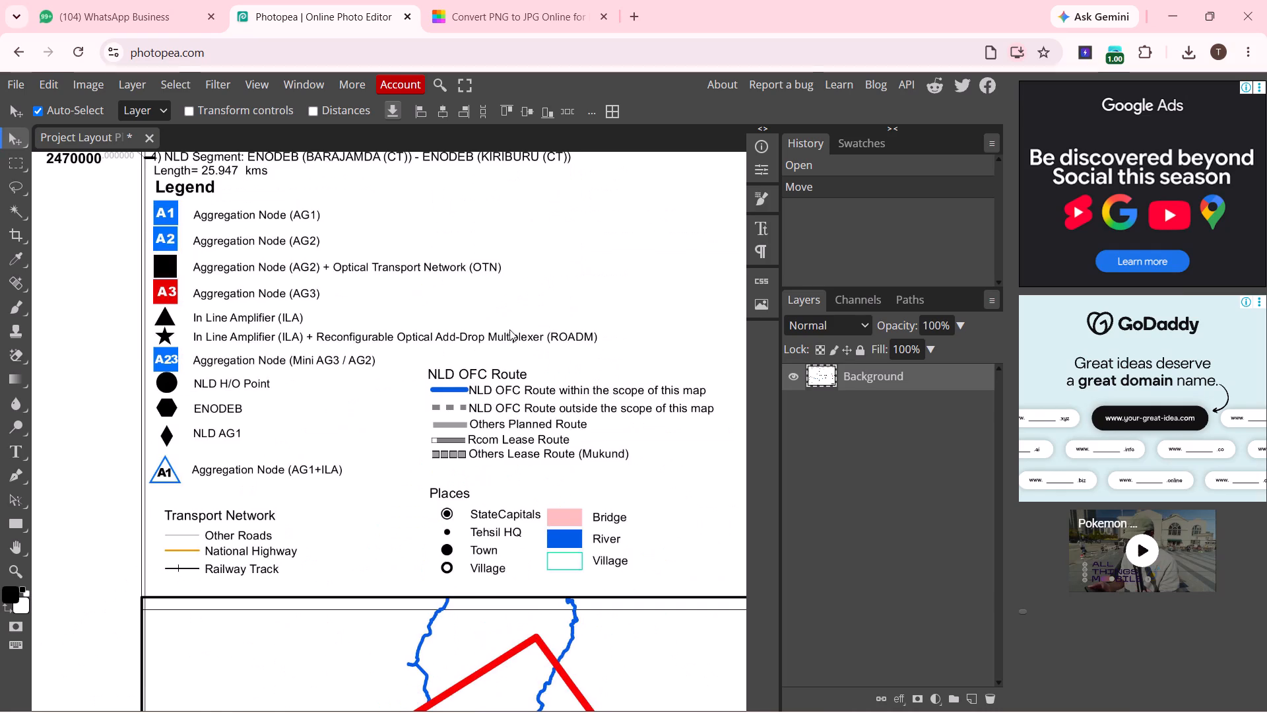
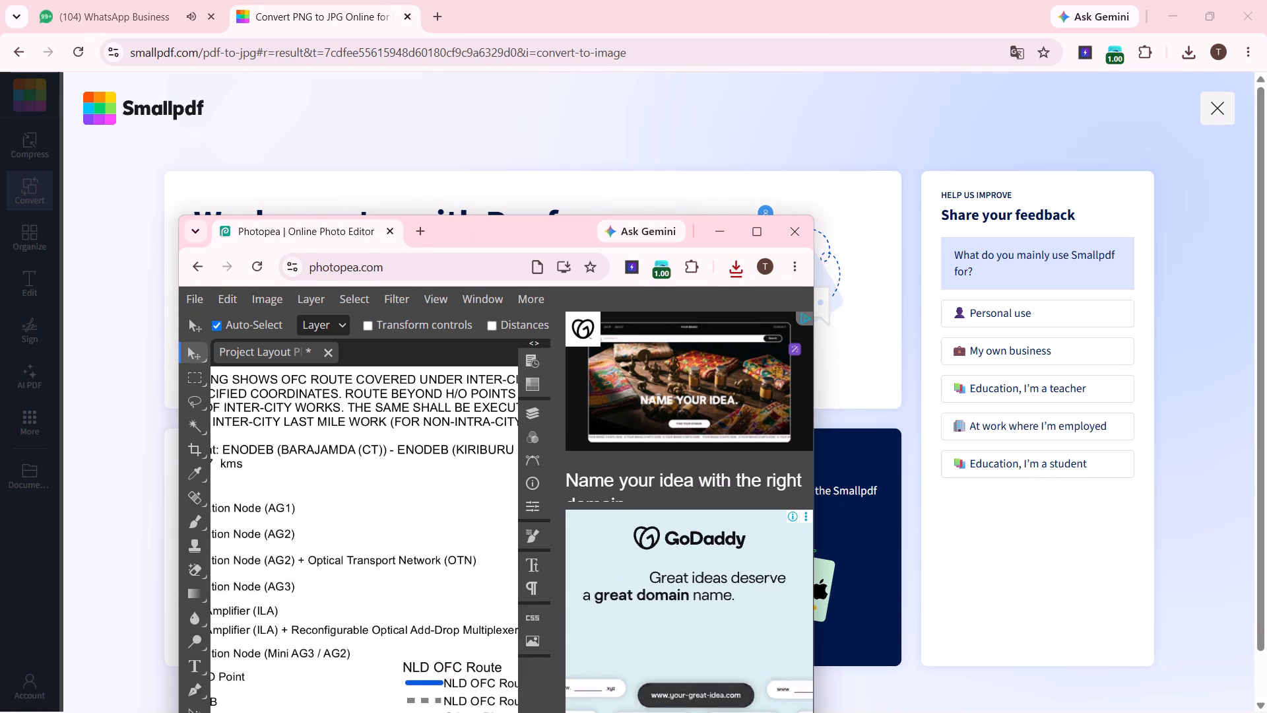
Snap the Photopea browser window to the right half of the screen.
{"action": "left_click_drag", "start_coordinate": [468, 238], "coordinate": [545, 73]}
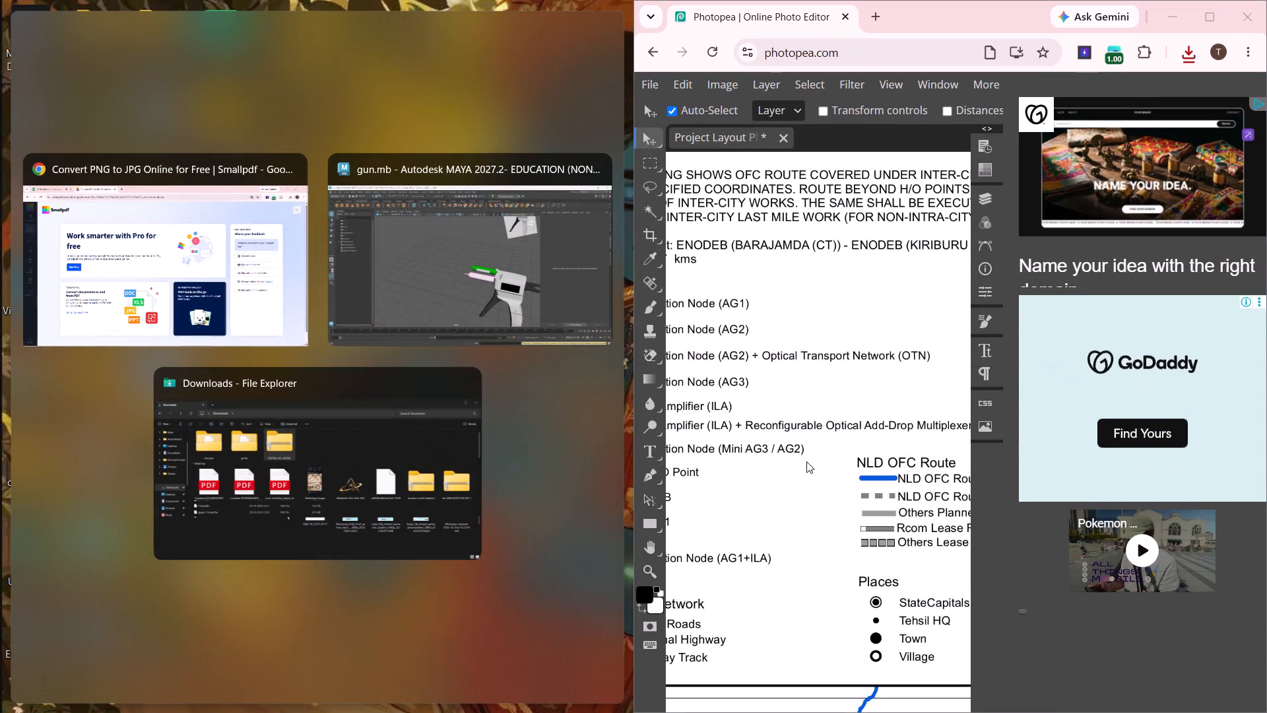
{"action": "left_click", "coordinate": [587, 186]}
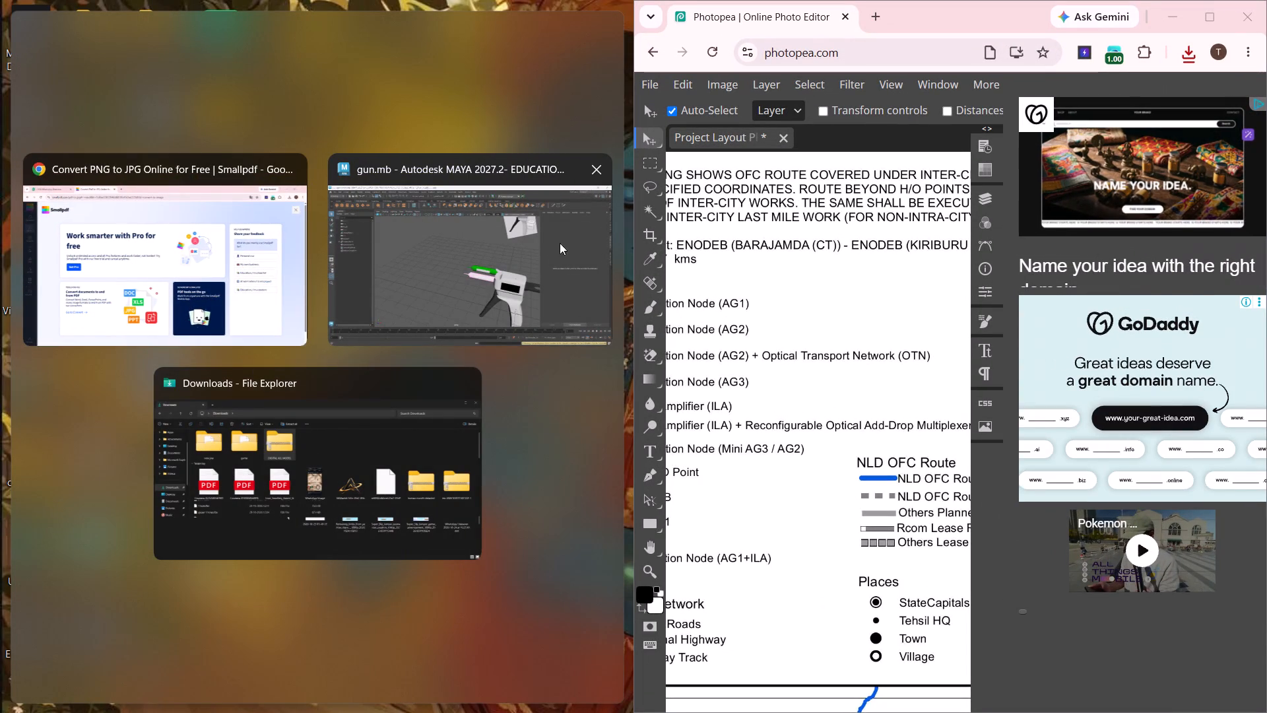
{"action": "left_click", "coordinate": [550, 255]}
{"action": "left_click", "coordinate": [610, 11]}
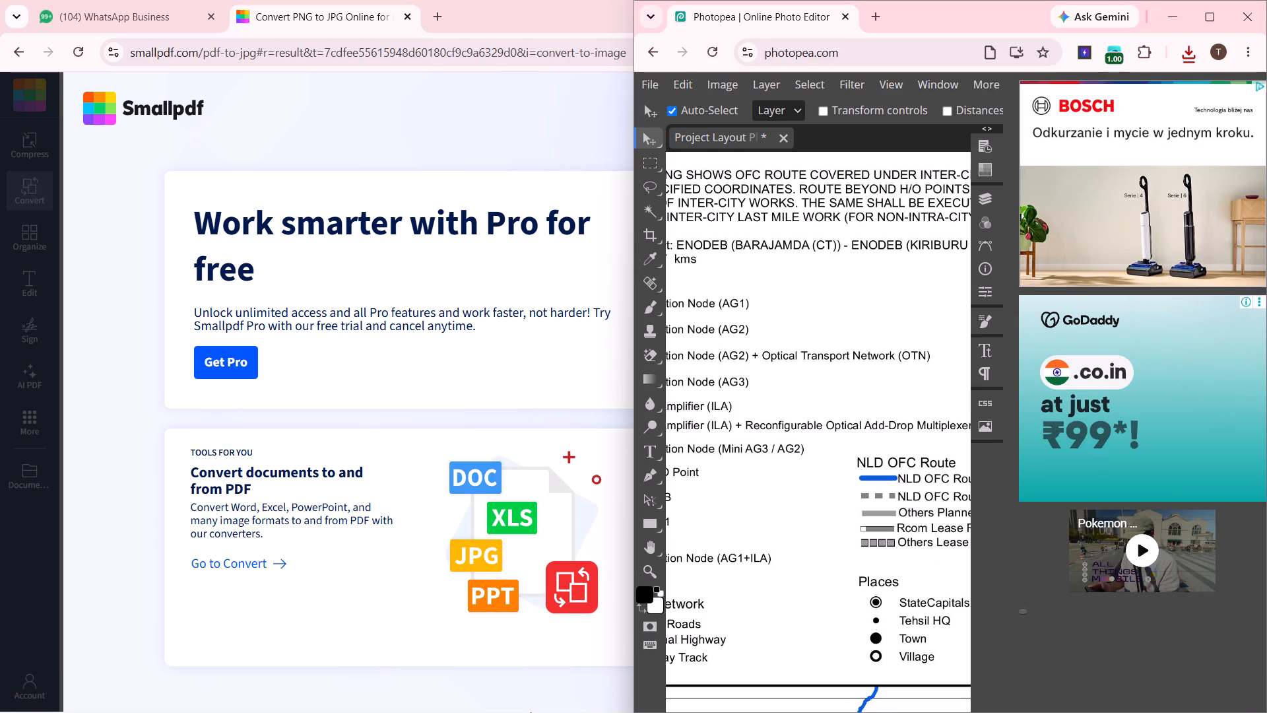
Open the downloaded photo WhatsApp Image 2026-10-31 at 1.26.18 PM from the Downloads folder in File Explorer.
{"action": "left_click", "coordinate": [737, 700]}
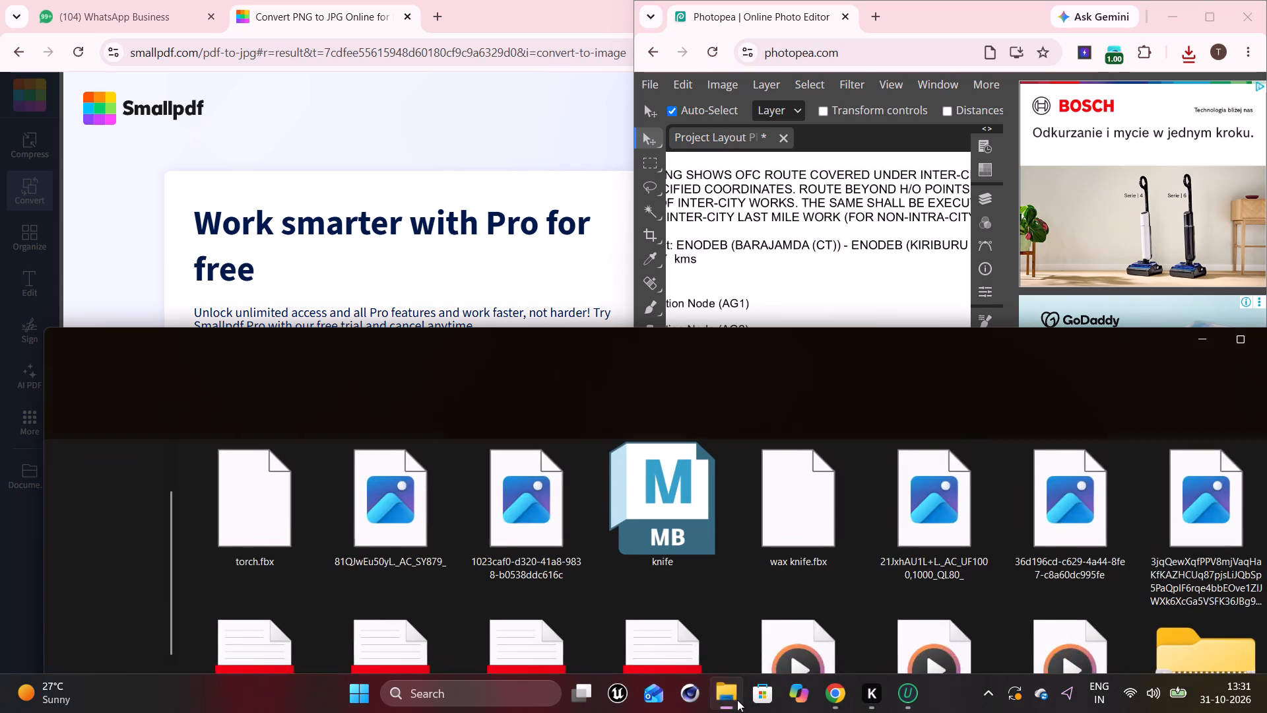
{"action": "scroll", "coordinate": [232, 545], "scroll_direction": "up", "scroll_amount": 7}
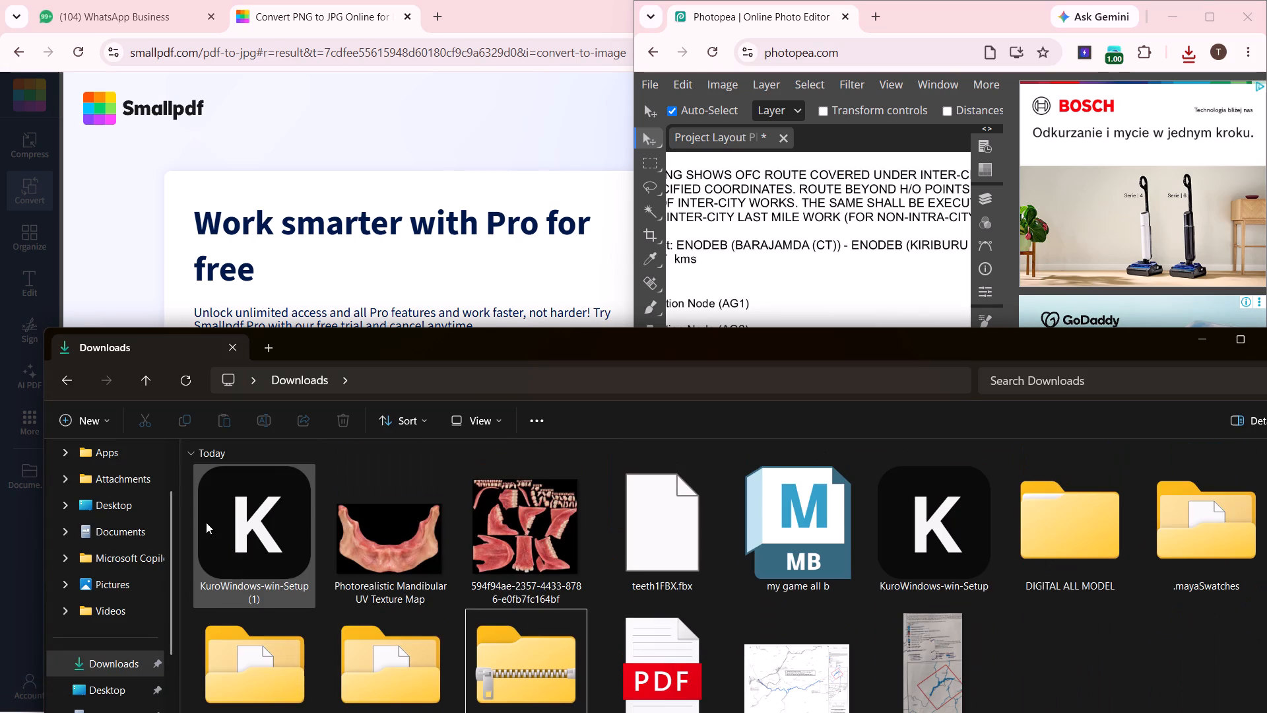
{"action": "left_click", "coordinate": [135, 658]}
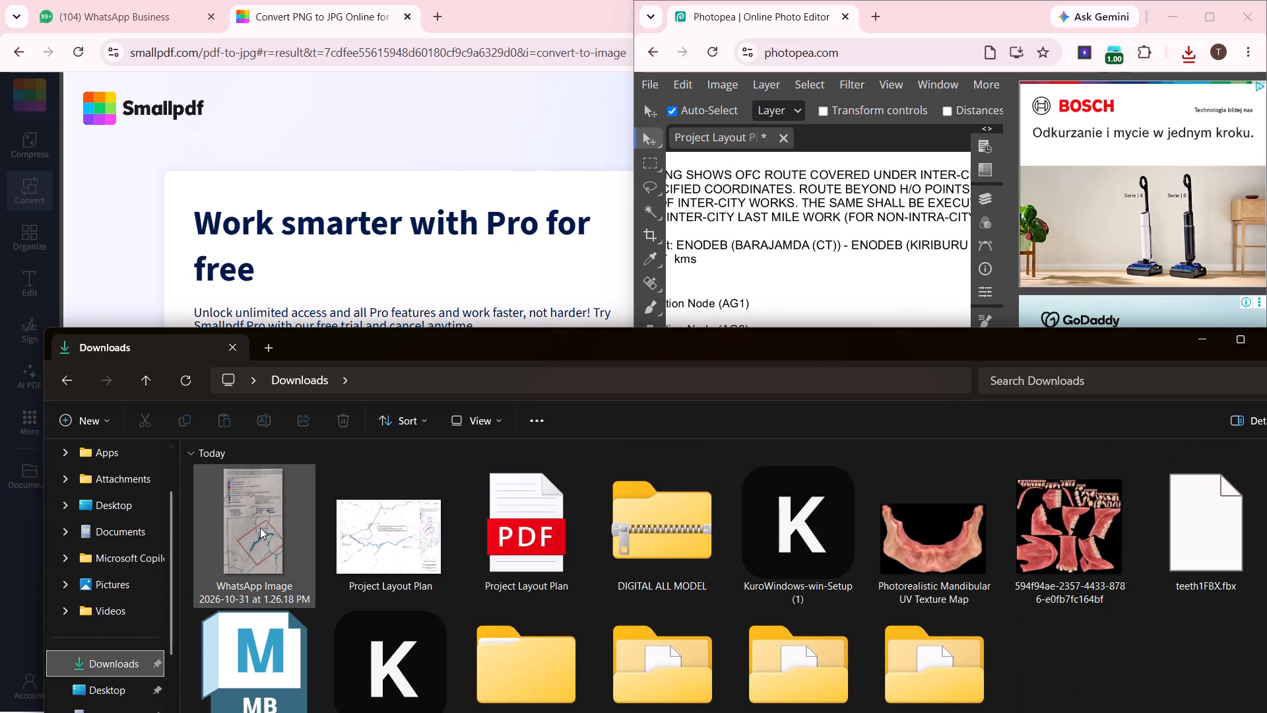
{"action": "double_click", "coordinate": [260, 527]}
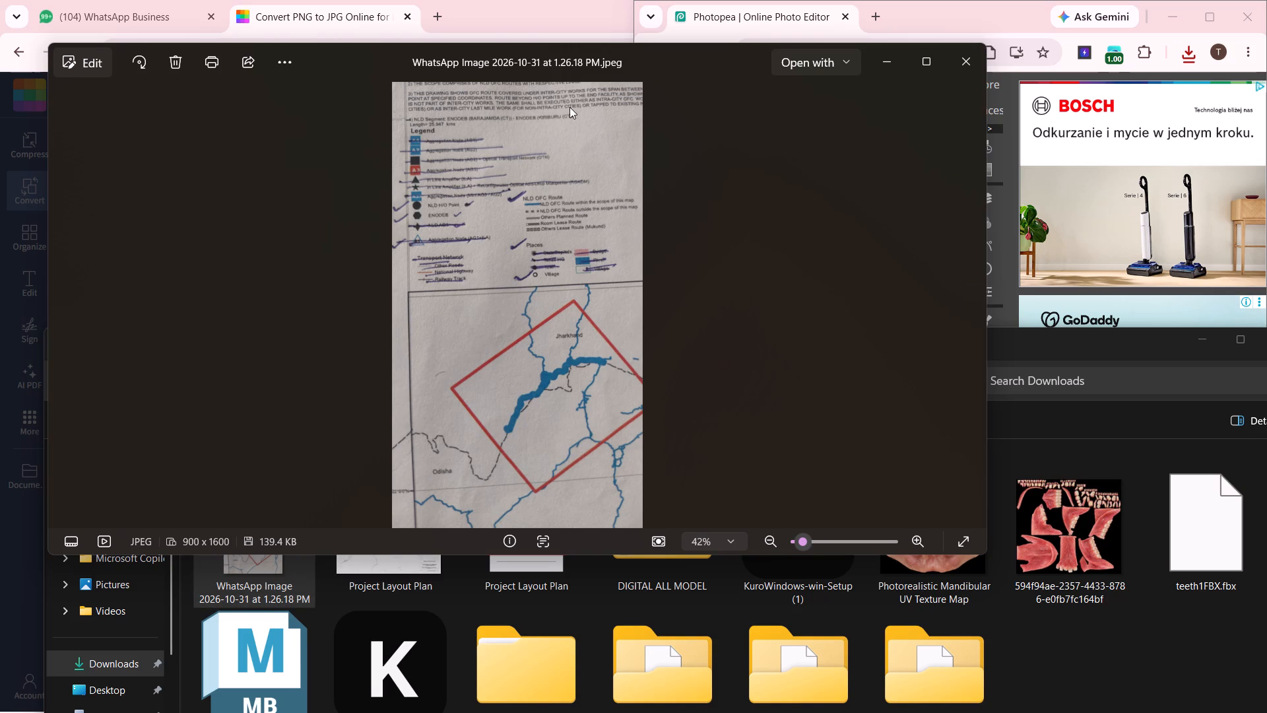
Arrange the marked-up WhatsApp photo and the Photopea window side by side, each filling half the screen.
{"action": "left_click_drag", "start_coordinate": [661, 61], "coordinate": [436, 59]}
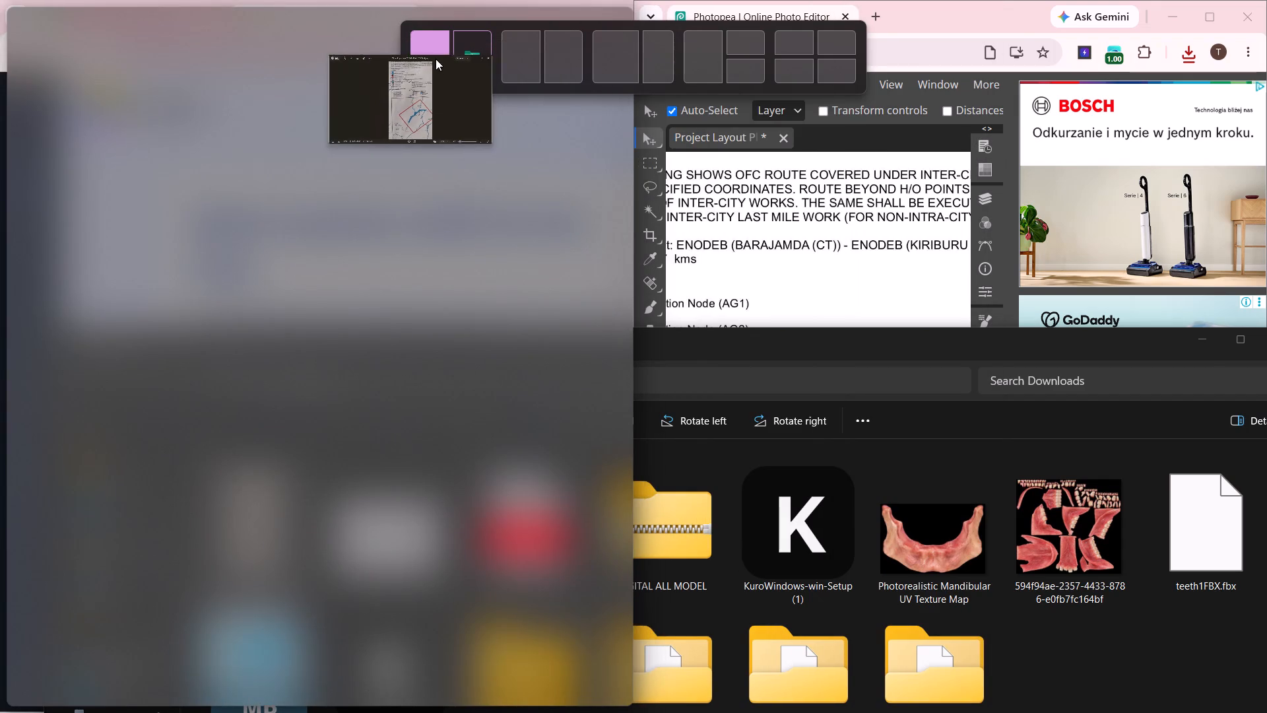
{"action": "left_click_drag", "start_coordinate": [436, 59], "coordinate": [519, 57]}
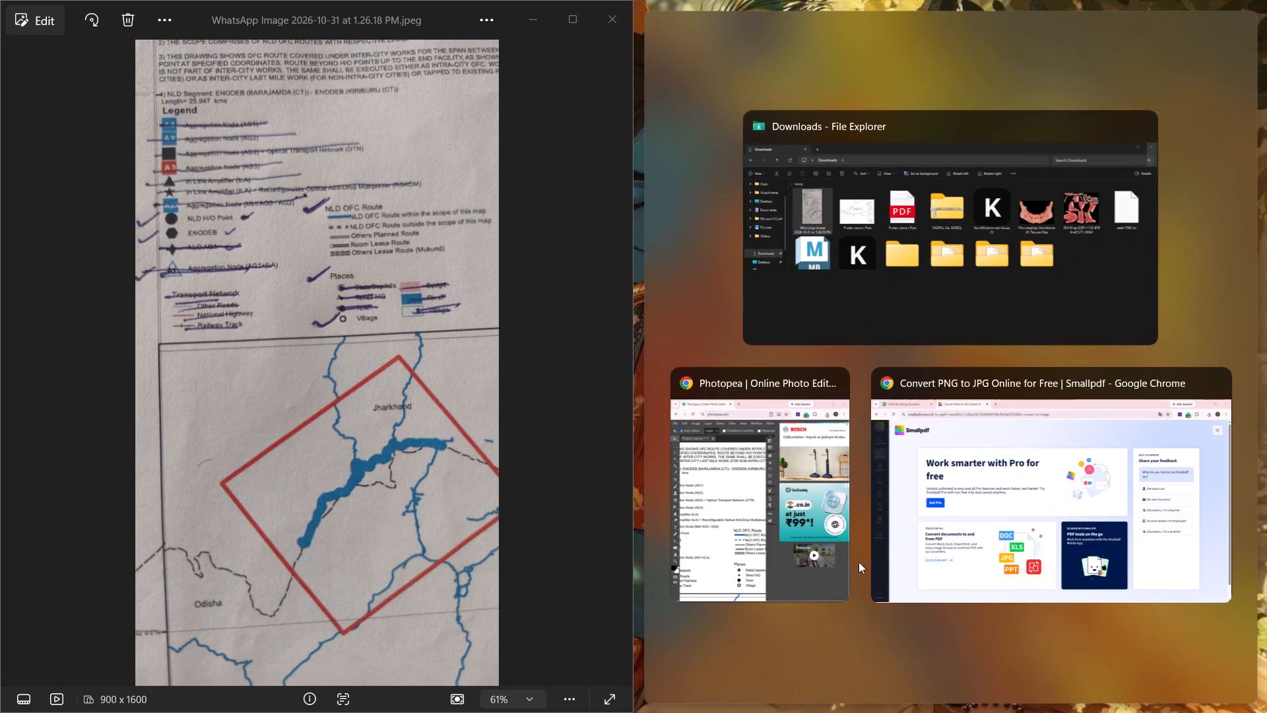
{"action": "left_click", "coordinate": [791, 537]}
Examine the handwritten strike-outs and tick marks in the photo's Legend against the plan in Photopea.
{"action": "scroll", "coordinate": [812, 485], "scroll_direction": "down", "scroll_amount": 1}
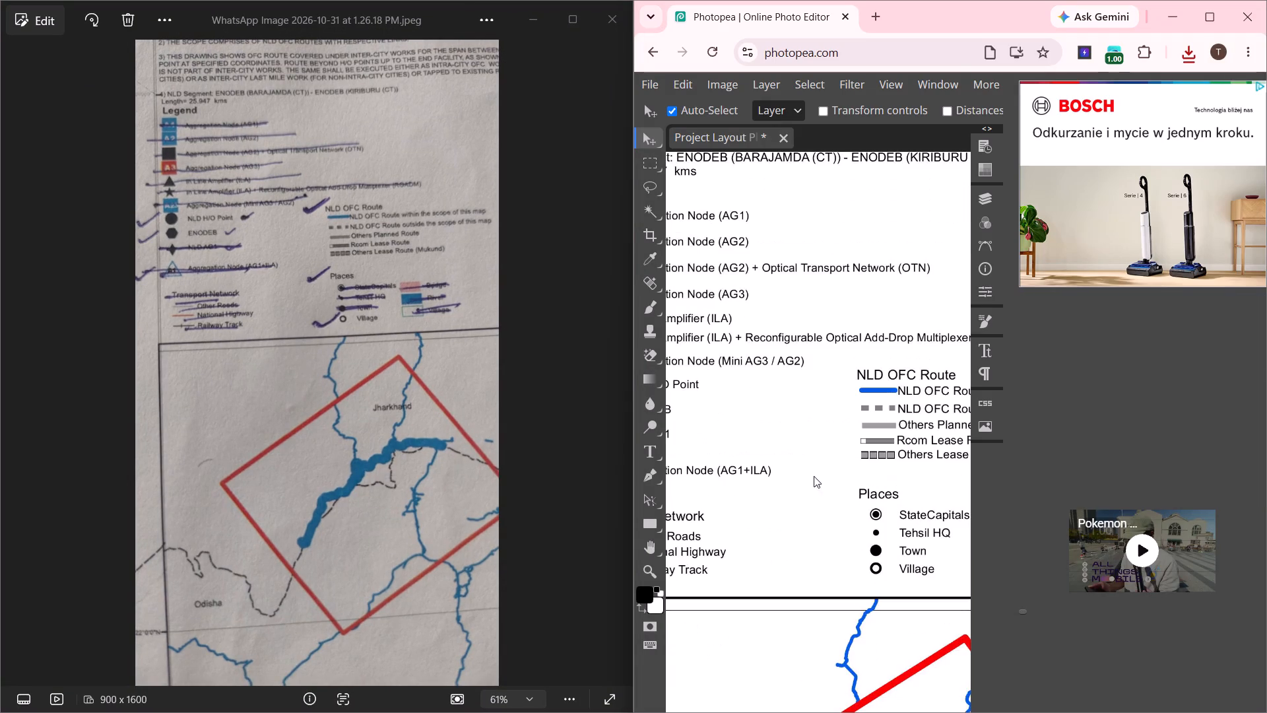
{"action": "scroll", "coordinate": [789, 318], "scroll_direction": "up", "scroll_amount": 1}
{"action": "scroll", "coordinate": [198, 89], "scroll_direction": "up", "scroll_amount": 3}
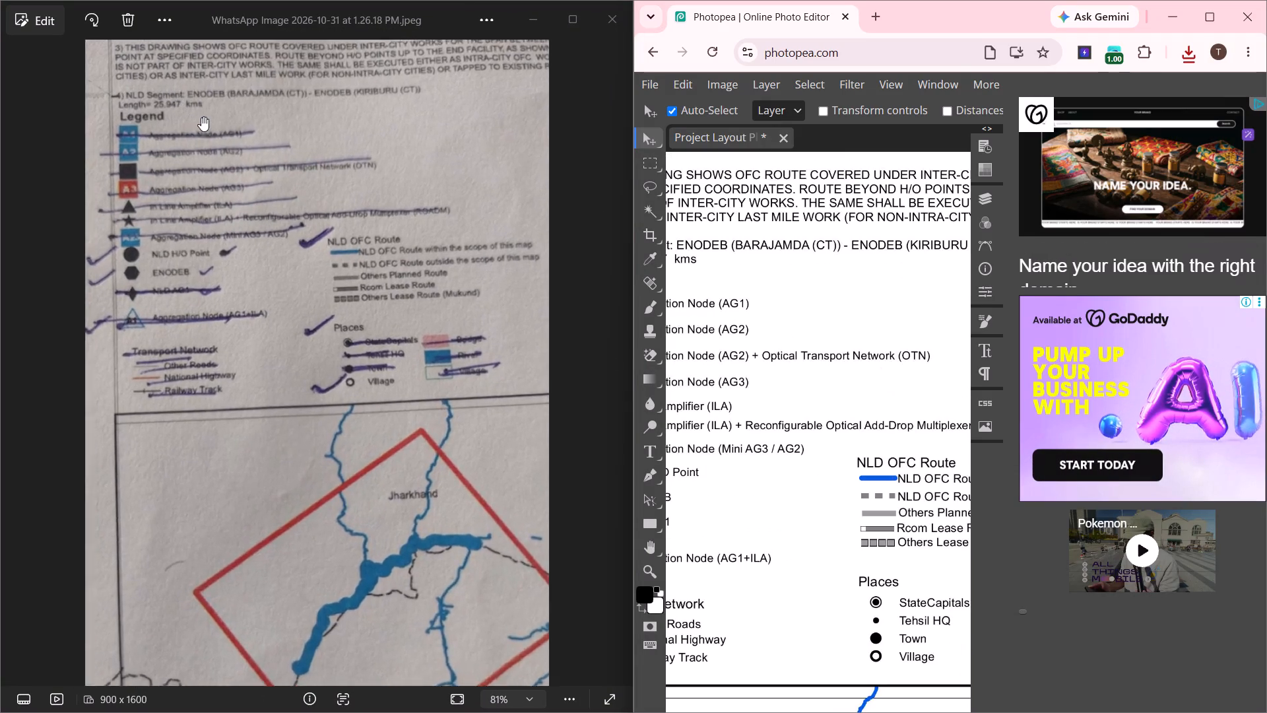
{"action": "scroll", "coordinate": [201, 117], "scroll_direction": "up", "scroll_amount": 4}
{"action": "scroll", "coordinate": [242, 177], "scroll_direction": "up", "scroll_amount": 1}
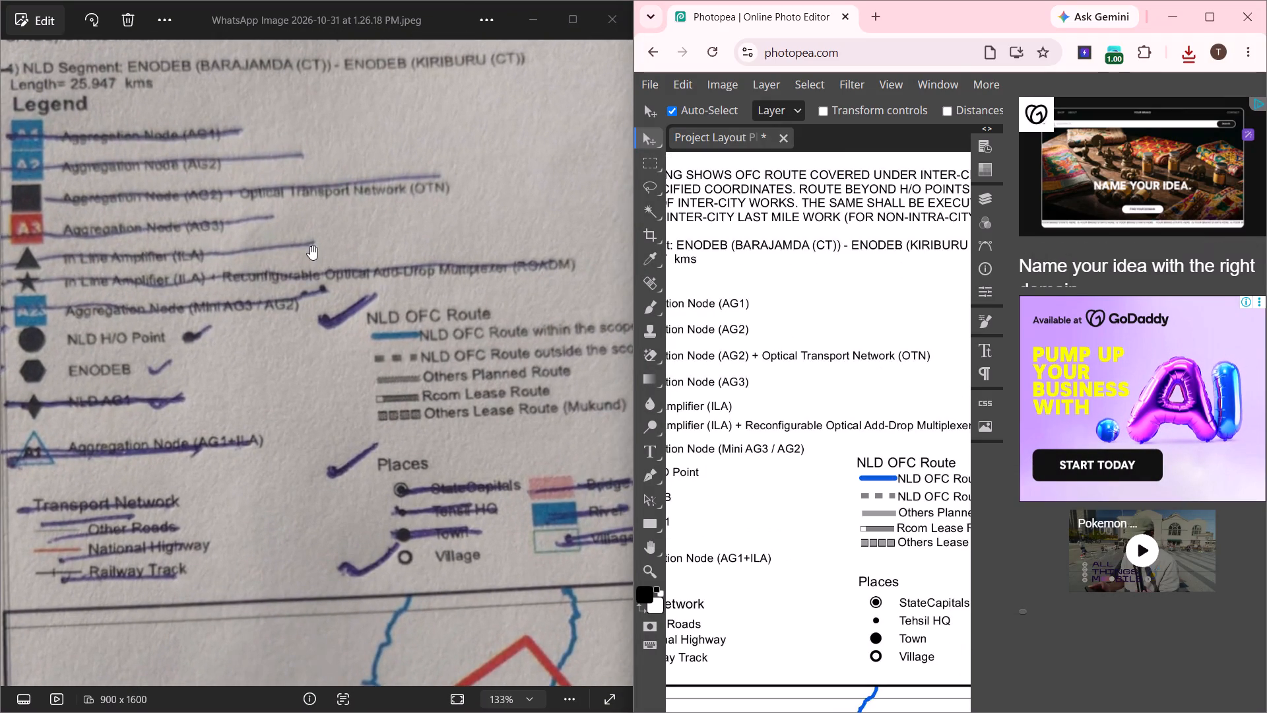
{"action": "left_click_drag", "start_coordinate": [187, 217], "coordinate": [331, 266]}
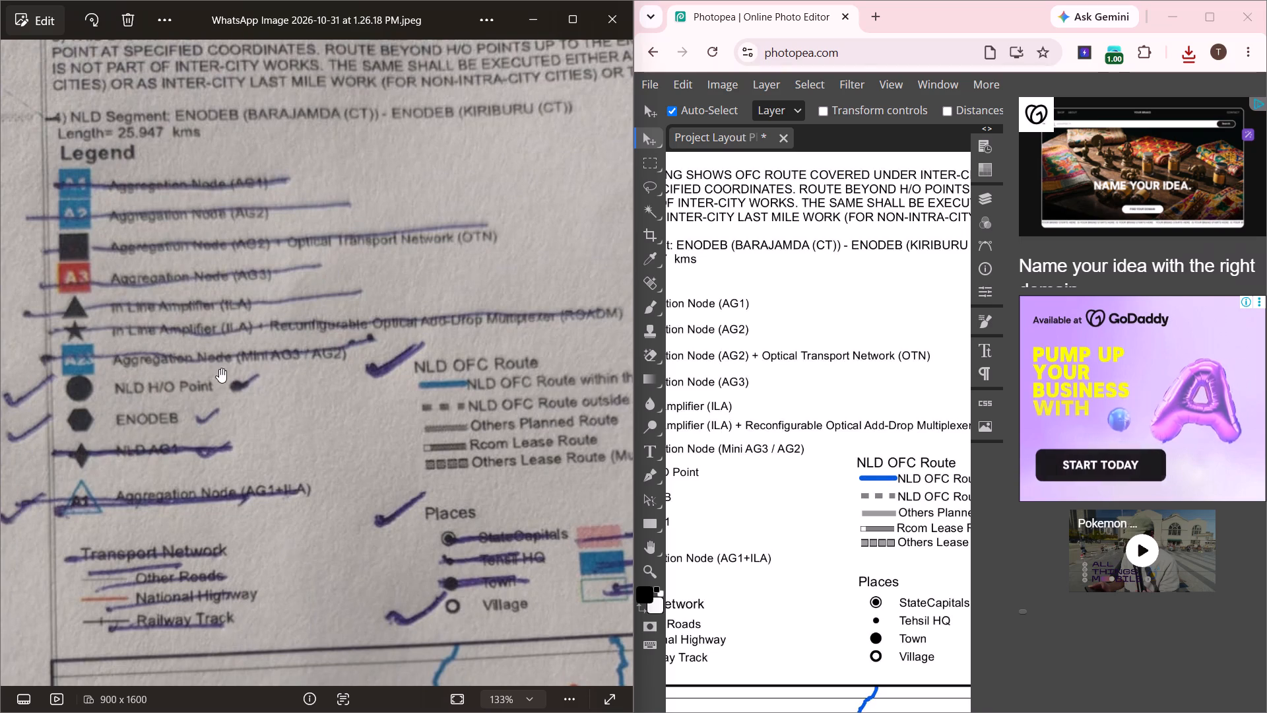
Leave the side-by-side view with the marked-up legend photo and bring the Photopea editor to full window size.
{"action": "scroll", "coordinate": [793, 399], "scroll_direction": "down", "scroll_amount": 2}
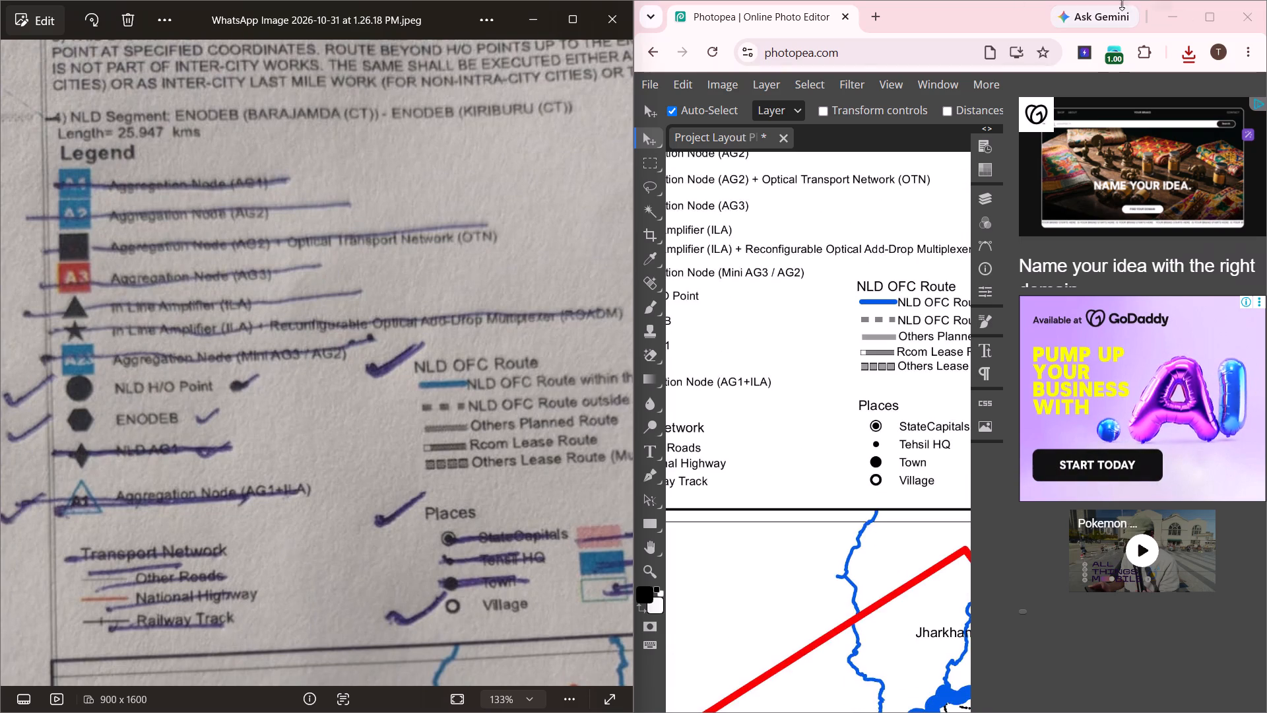
{"action": "left_click", "coordinate": [1226, 21]}
{"action": "scroll", "coordinate": [395, 323], "scroll_direction": "down", "scroll_amount": 2}
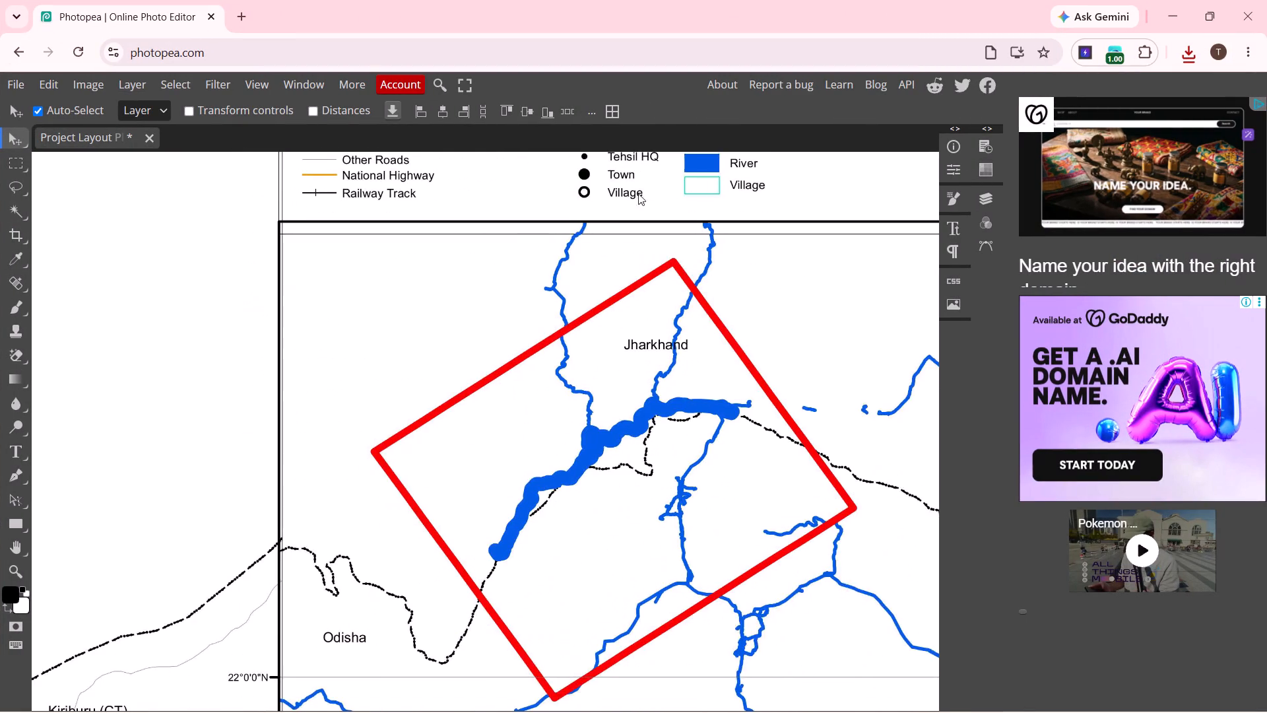
{"action": "left_click", "coordinate": [615, 204]}
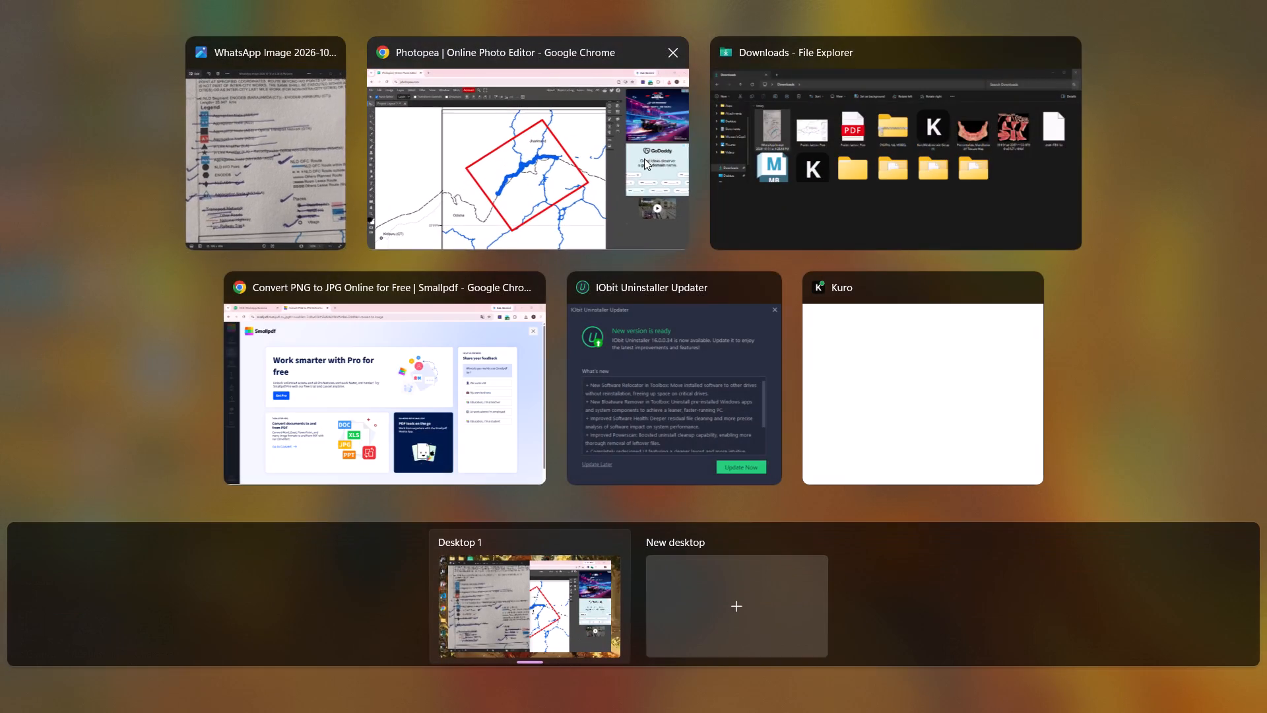
{"action": "left_click", "coordinate": [644, 158]}
With the Clone Stamp, sample blank white beside the legend and paint over the end of the "Aggregation Node (AG1)" label.
{"action": "scroll", "coordinate": [591, 248], "scroll_direction": "down", "scroll_amount": 2}
{"action": "scroll", "coordinate": [605, 279], "scroll_direction": "up", "scroll_amount": 9}
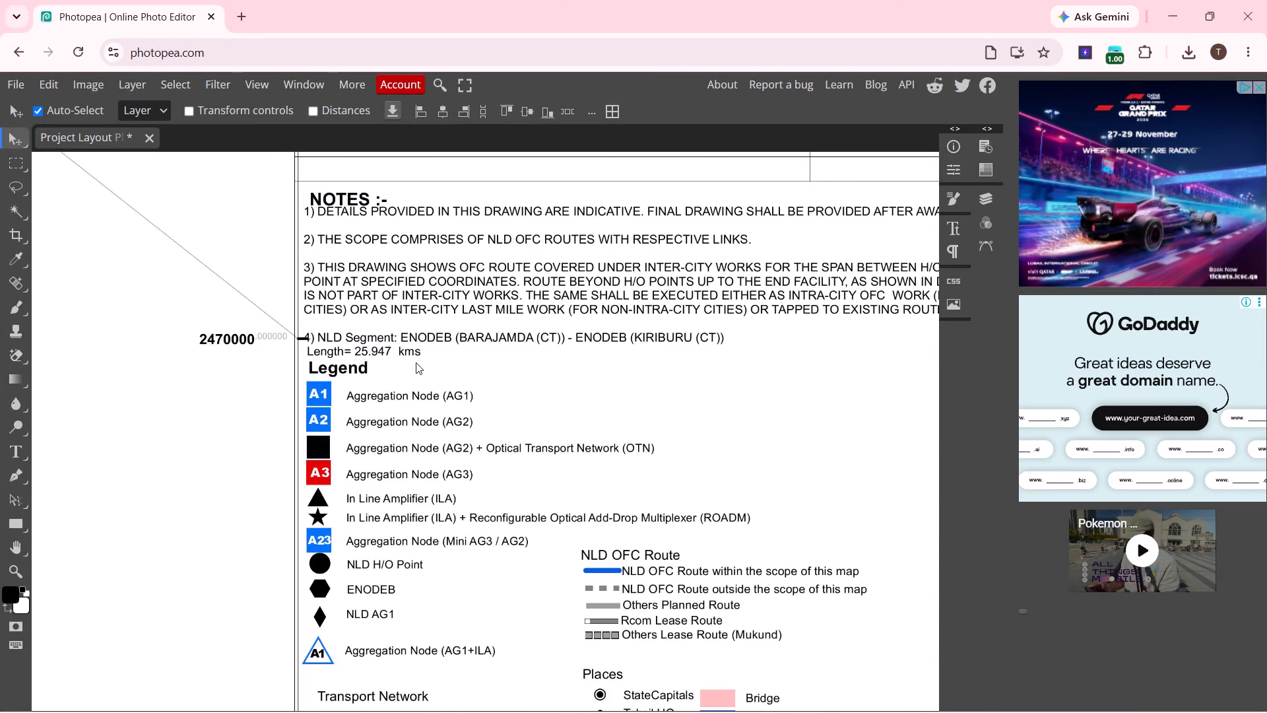
{"action": "scroll", "coordinate": [323, 485], "scroll_direction": "up", "scroll_amount": 5, "text": "alt"}
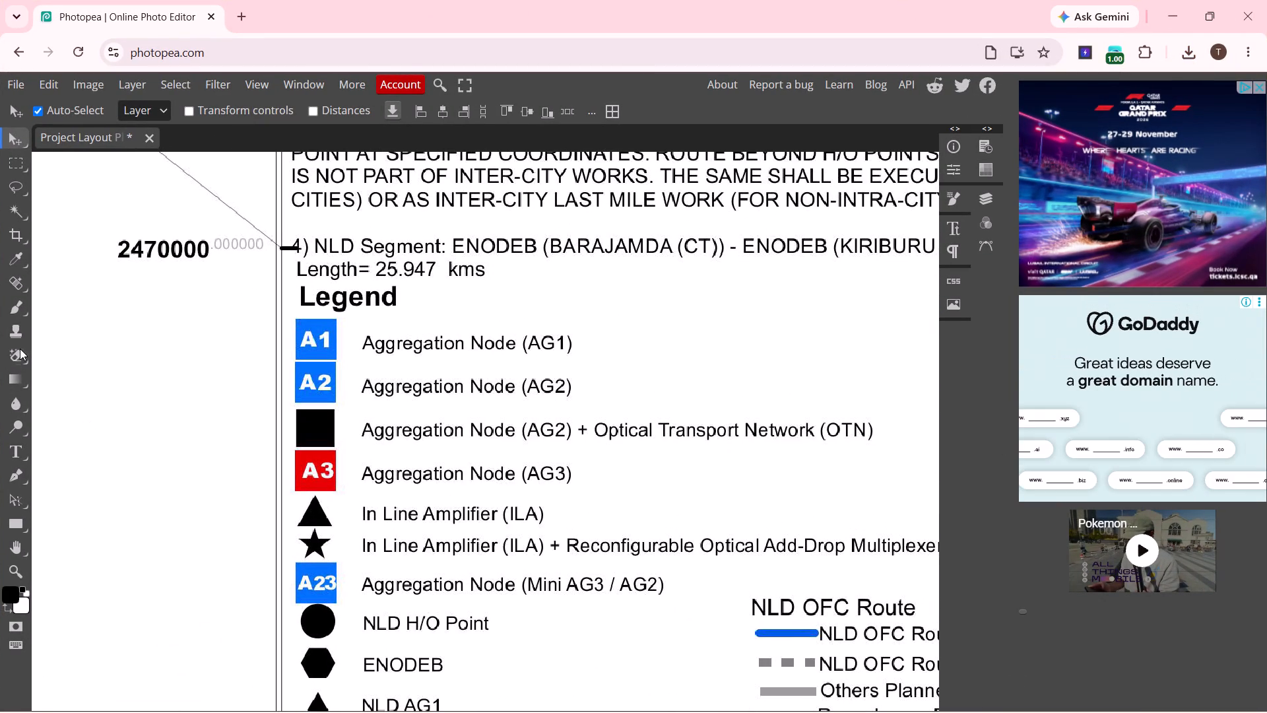
{"action": "left_click", "coordinate": [13, 327]}
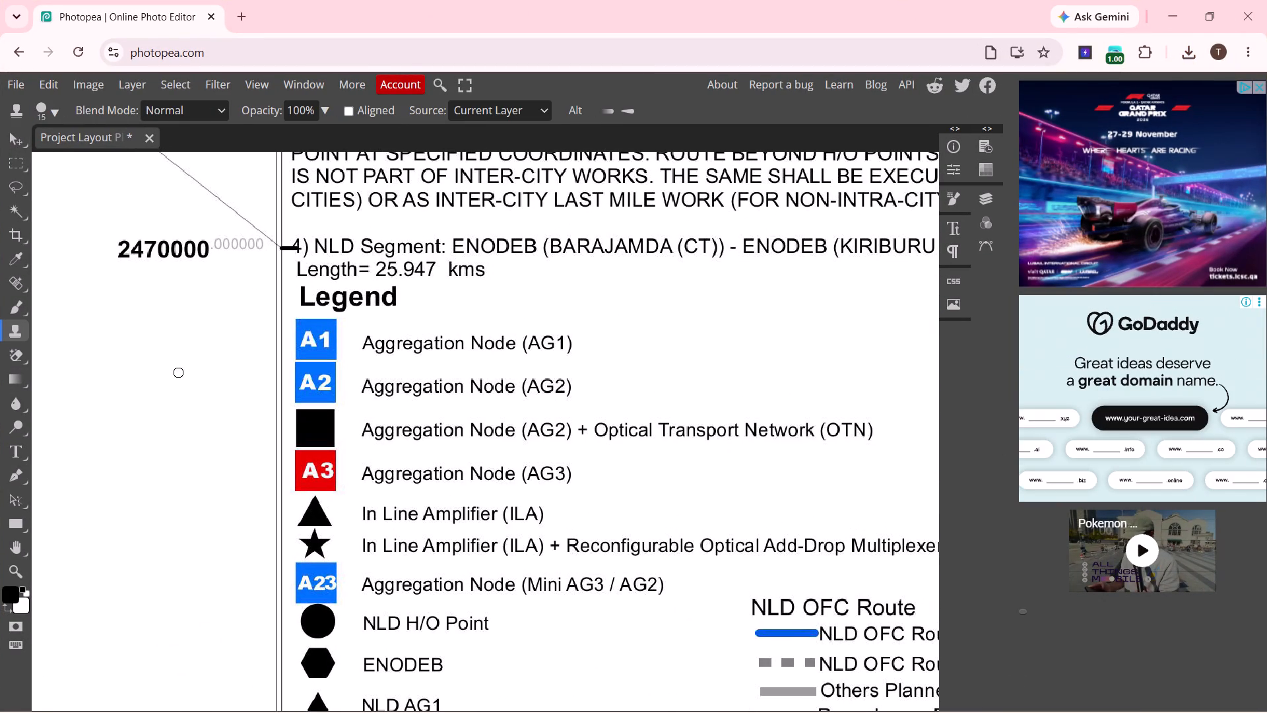
{"action": "left_click", "coordinate": [598, 338]}
{"action": "right_click", "coordinate": [615, 336]}
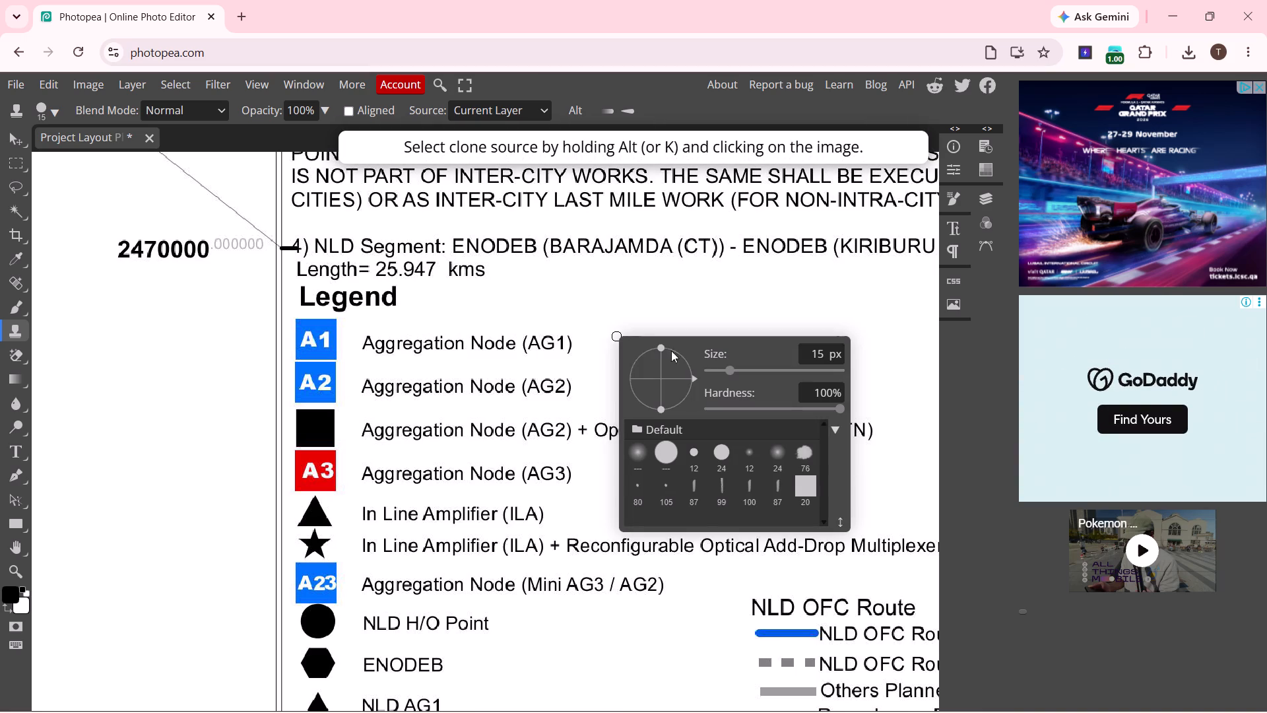
{"action": "left_click", "coordinate": [585, 308]}
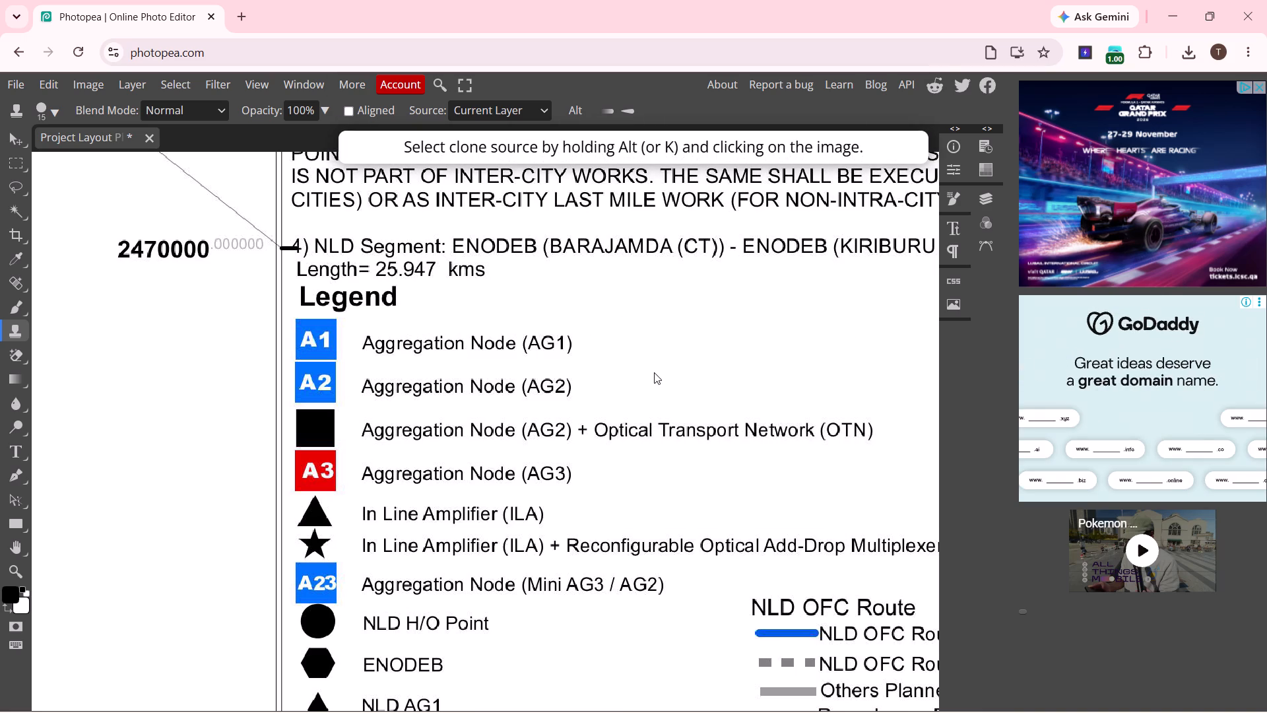
{"action": "left_click", "coordinate": [654, 372], "text": "ctrl"}
{"action": "left_click_drag", "start_coordinate": [552, 347], "coordinate": [597, 347]}
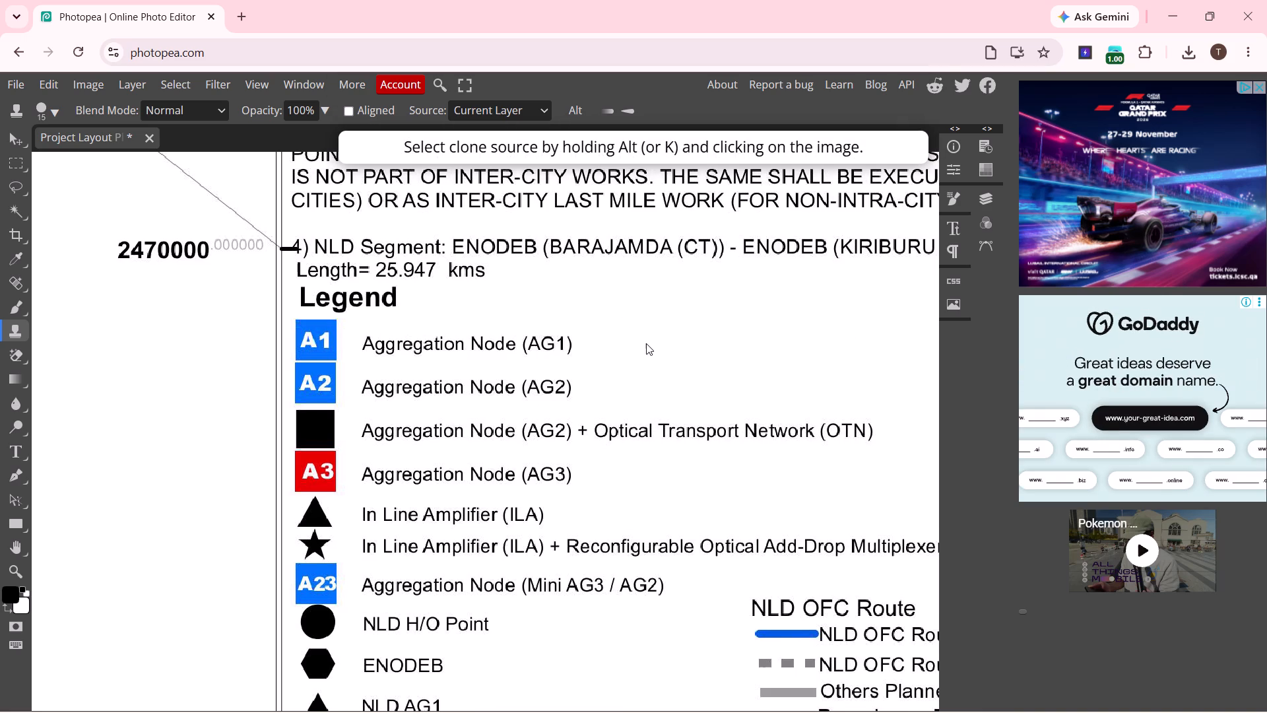
{"action": "left_click", "coordinate": [646, 343], "text": "ctrl"}
{"action": "left_click", "coordinate": [646, 343], "text": "alt"}
{"action": "left_click_drag", "start_coordinate": [586, 327], "coordinate": [546, 351]}
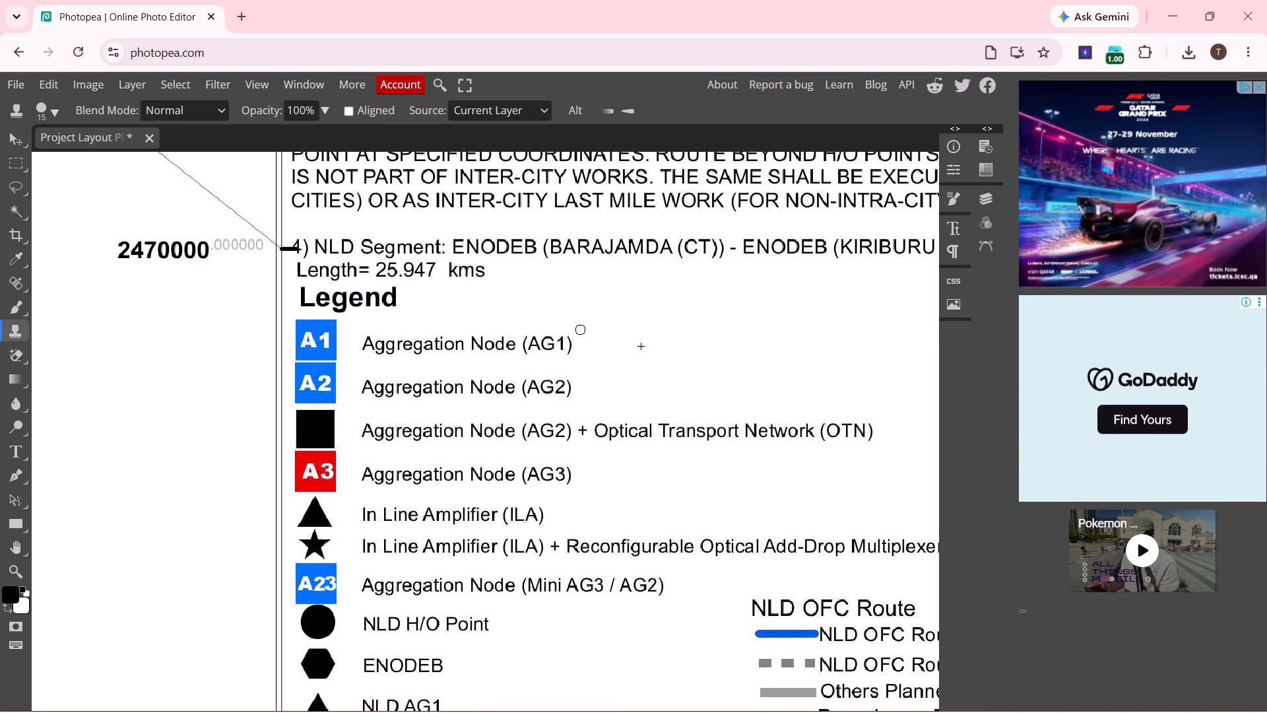
{"action": "left_click_drag", "start_coordinate": [551, 348], "coordinate": [547, 340]}
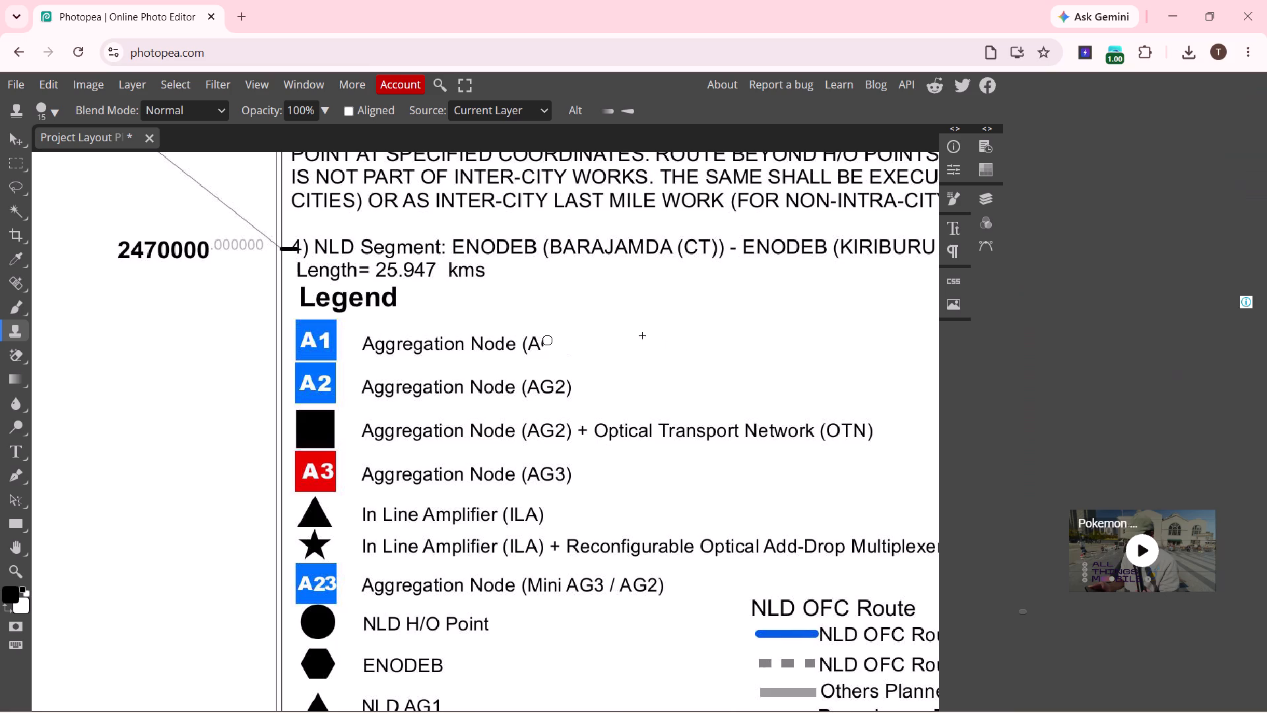
{"action": "left_click_drag", "start_coordinate": [547, 340], "coordinate": [527, 347]}
Enlarge the clone brush to 125 px and cover most of the AG1 and AG2 legend entries and the black OTN square with white.
{"action": "key", "text": "bracketright"}
{"action": "key", "text": "bracketright"}
{"action": "key", "text": "bracketright"}
{"action": "key", "text": "bracketright"}
{"action": "key", "text": "bracketright"}
{"action": "key", "text": "bracketright"}
{"action": "key", "text": "bracketright"}
{"action": "key", "text": "bracketright"}
{"action": "key", "text": "bracketright"}
{"action": "key", "text": "bracketright"}
{"action": "key", "text": "bracketright"}
{"action": "key", "text": "bracketright"}
{"action": "key", "text": "bracketright"}
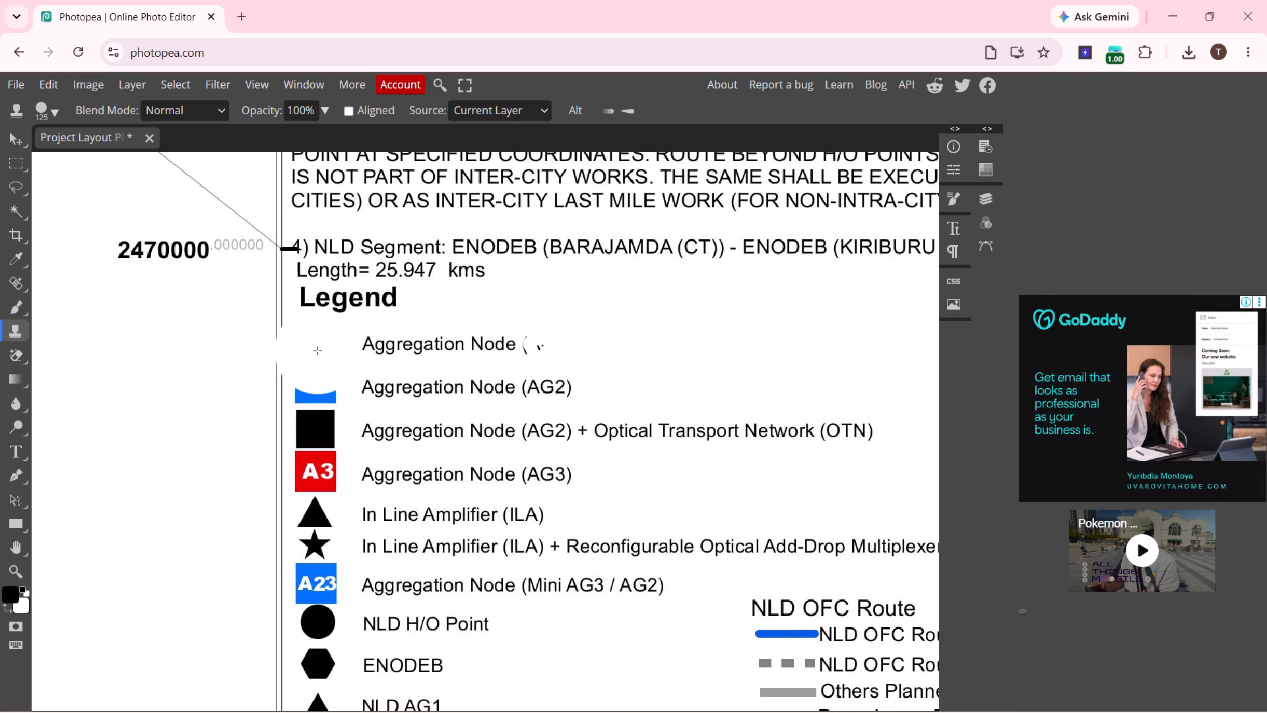
{"action": "left_click_drag", "start_coordinate": [341, 363], "coordinate": [375, 376]}
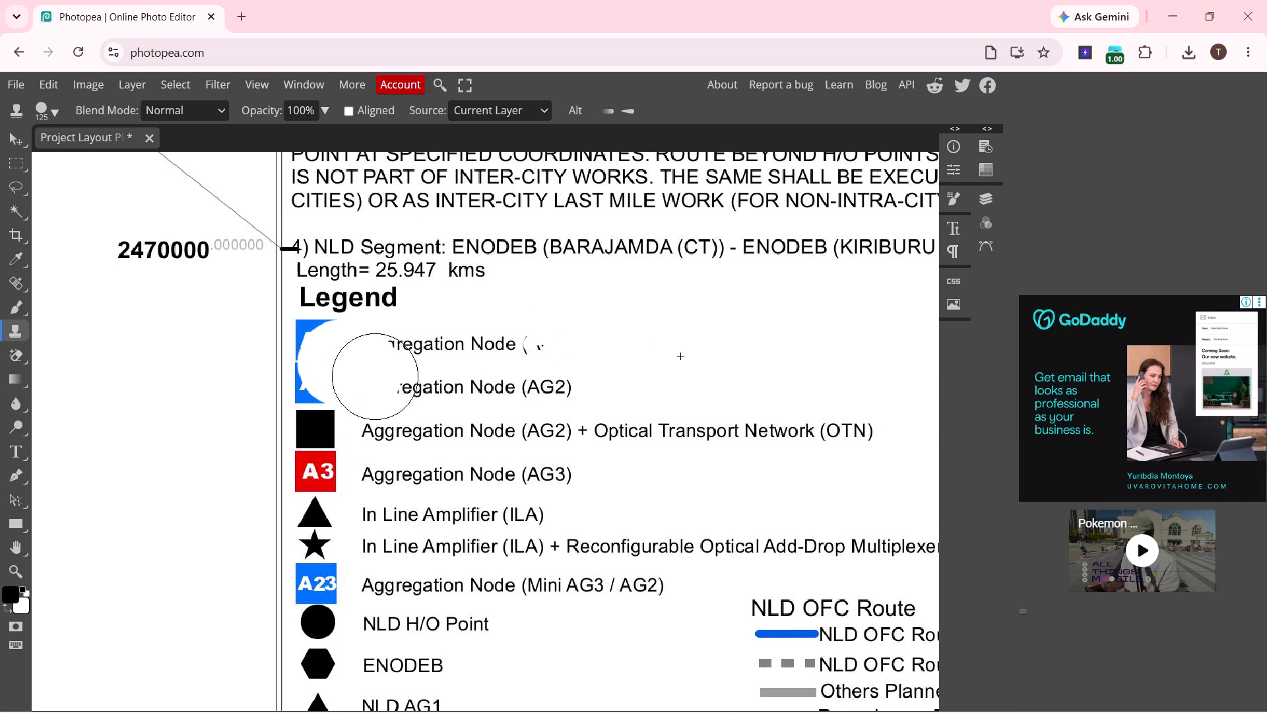
{"action": "left_click_drag", "start_coordinate": [375, 376], "coordinate": [556, 374]}
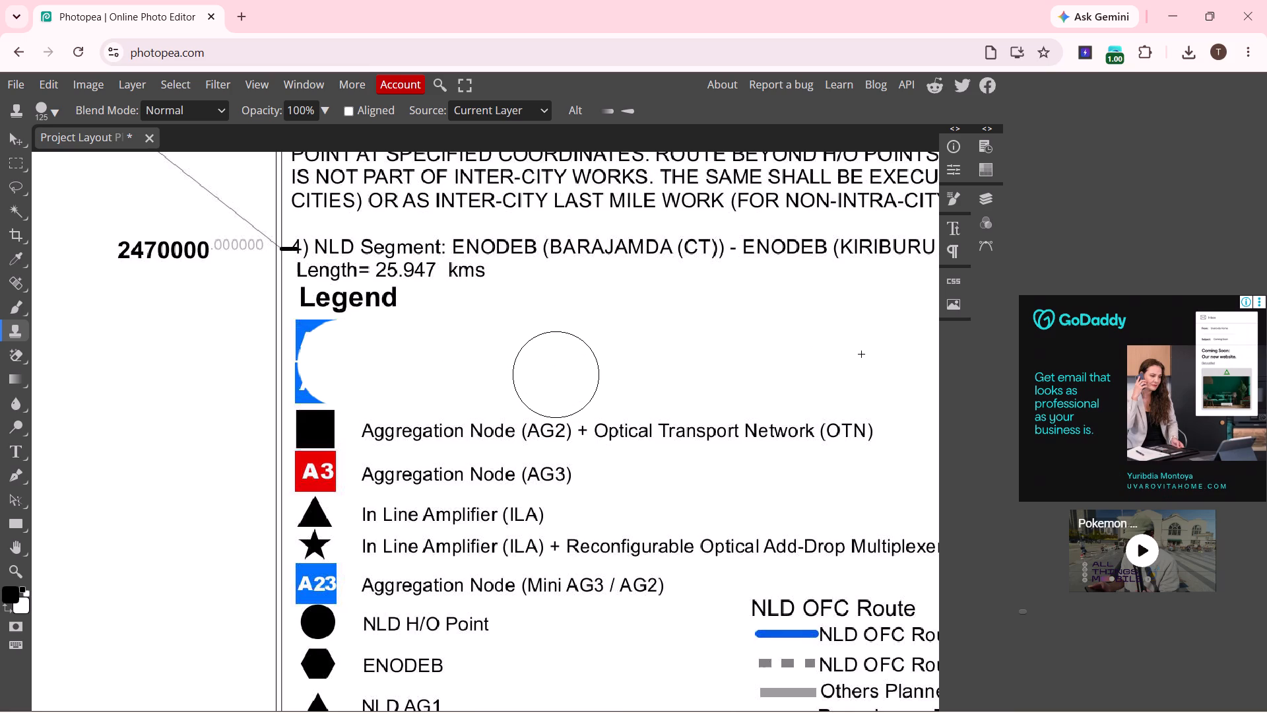
{"action": "left_click", "coordinate": [333, 361]}
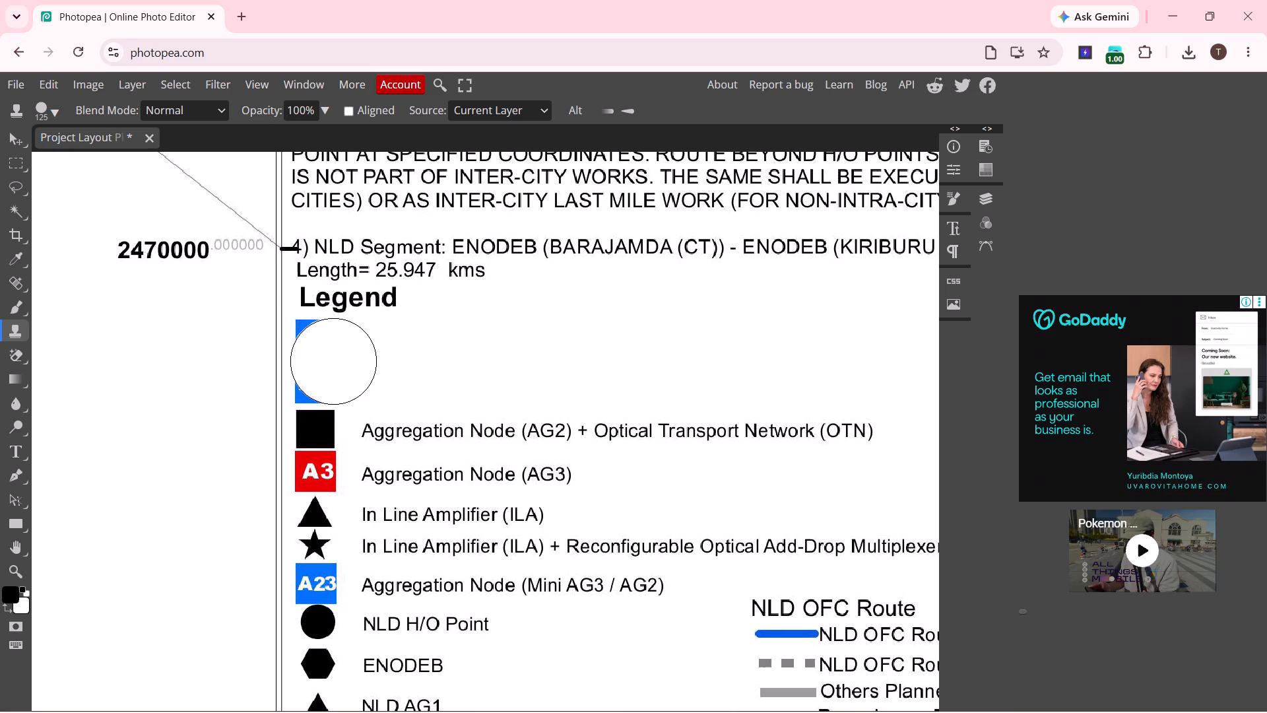
{"action": "left_click", "coordinate": [334, 394]}
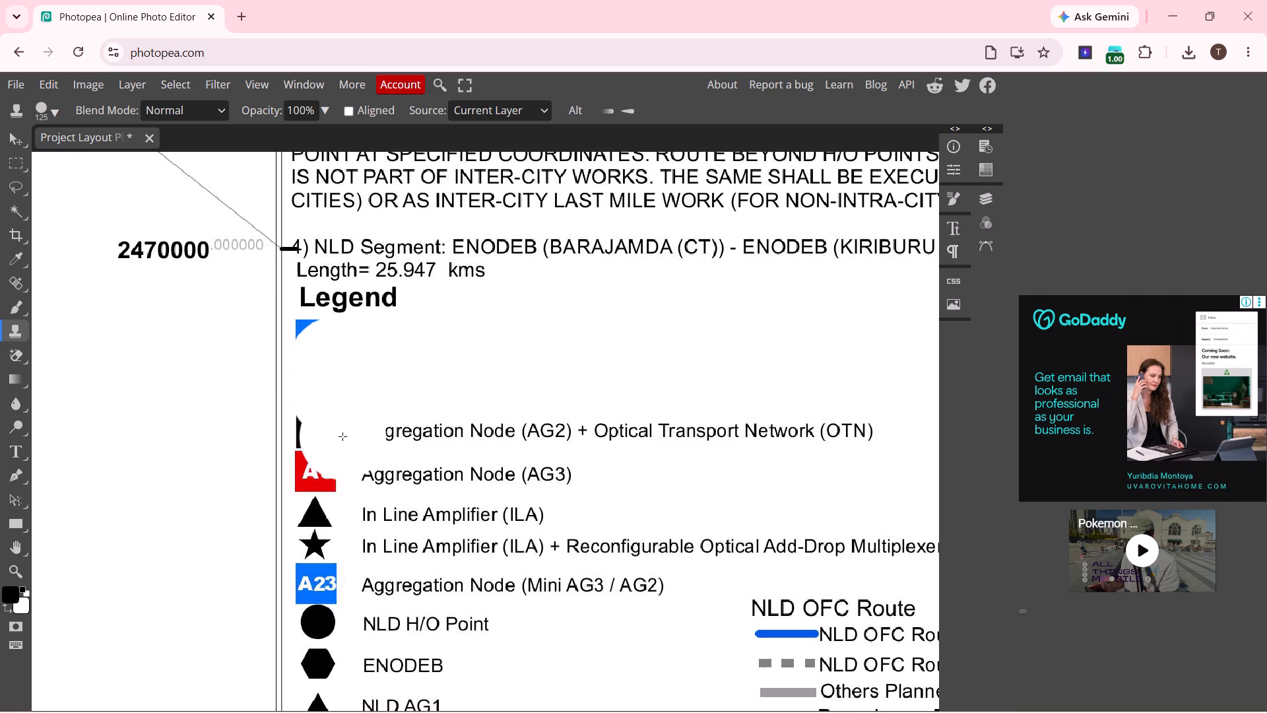
{"action": "left_click", "coordinate": [332, 427]}
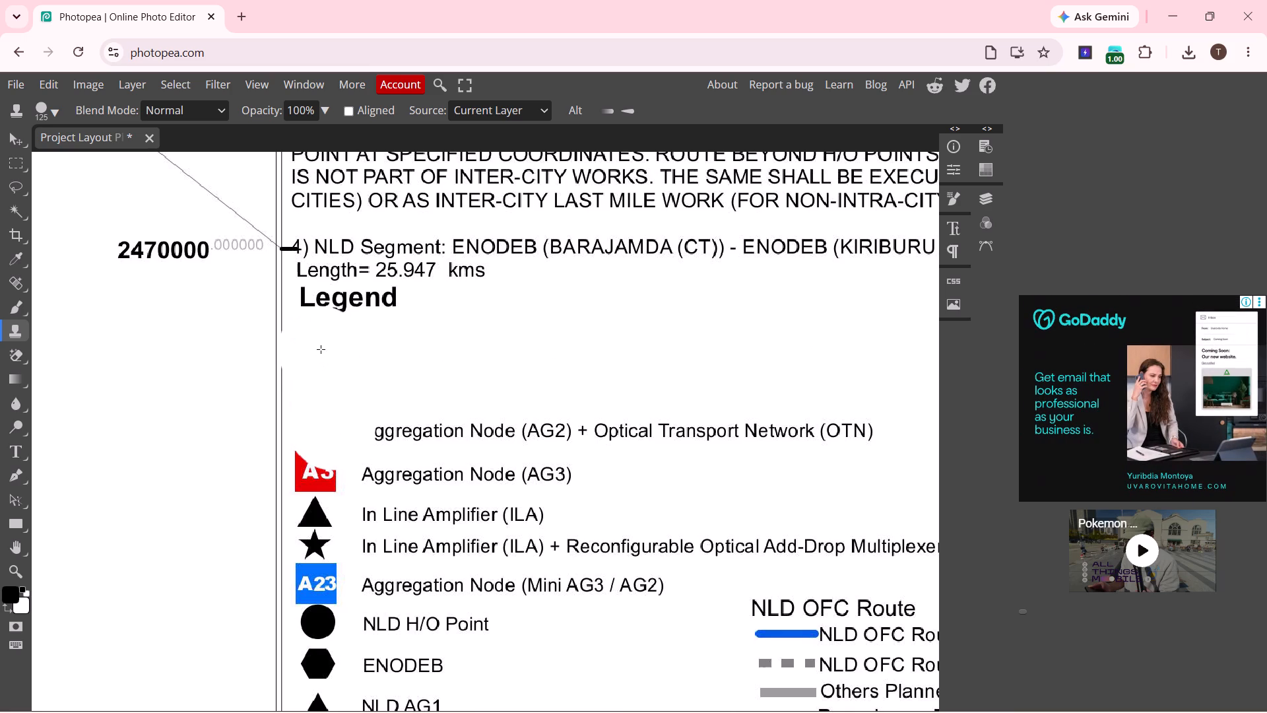
Reduce the clone brush to 40 px and paint out the blue remnant of the A1 icon below the Legend heading.
{"action": "key", "text": "bracketleft"}
{"action": "key", "text": "bracketleft"}
{"action": "key", "text": "bracketleft"}
{"action": "key", "text": "bracketleft"}
{"action": "key", "text": "bracketleft"}
{"action": "key", "text": "bracketleft"}
{"action": "key", "text": "bracketleft"}
{"action": "key", "text": "bracketleft"}
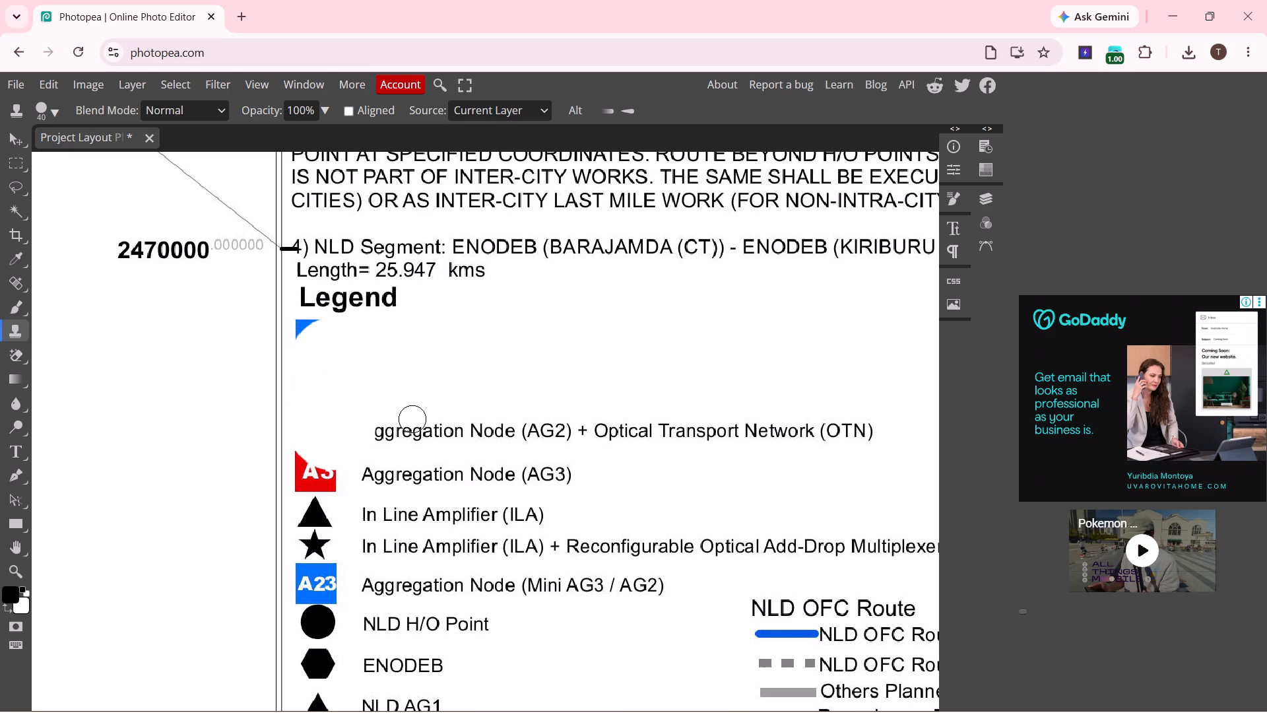
{"action": "left_click_drag", "start_coordinate": [311, 323], "coordinate": [302, 330]}
{"action": "left_click_drag", "start_coordinate": [302, 330], "coordinate": [315, 361]}
Resample blank white, set the clone brush to 150 px, and paint out the "Optical Transport Network (OTN)" and "Aggregation Node (AG3)" legend text.
{"action": "left_click", "coordinate": [611, 318], "text": "alt"}
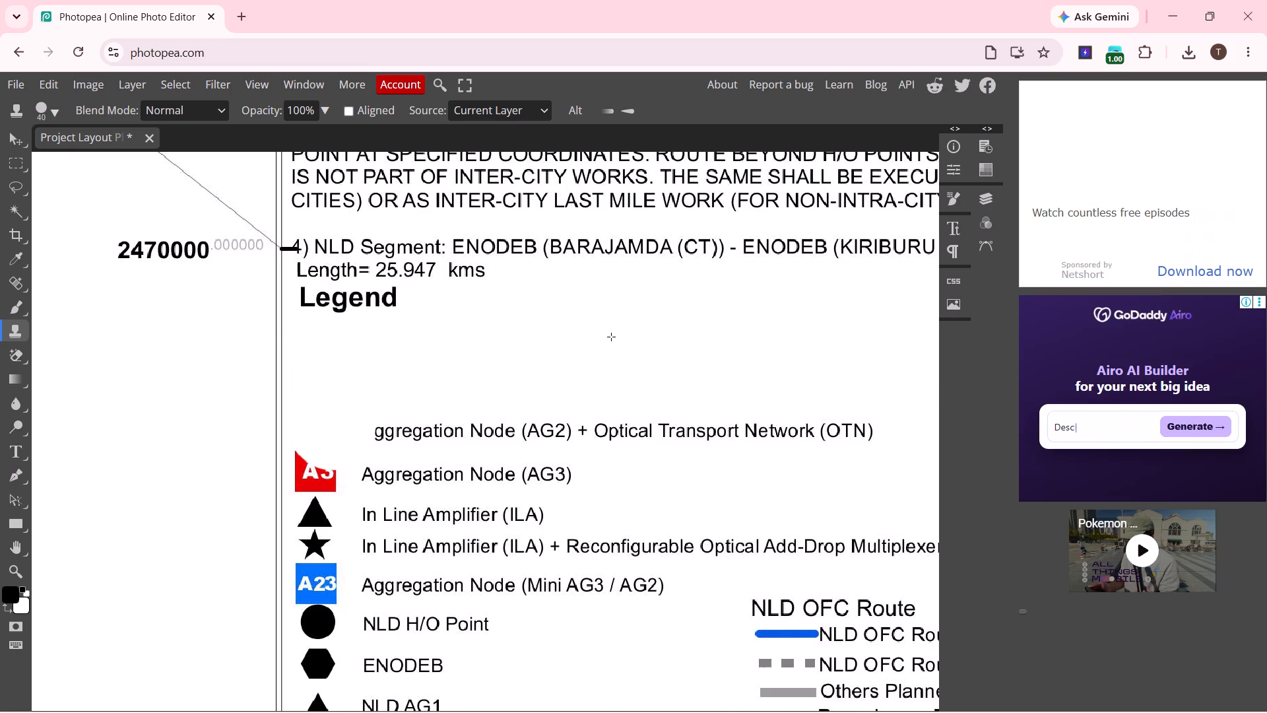
{"action": "key", "text": "bracketright"}
{"action": "key", "text": "bracketright"}
{"action": "key", "text": "bracketright"}
{"action": "key", "text": "bracketright"}
{"action": "key", "text": "bracketright"}
{"action": "key", "text": "bracketright"}
{"action": "key", "text": "bracketright"}
{"action": "key", "text": "bracketright"}
{"action": "key", "text": "bracketright"}
{"action": "key", "text": "bracketright"}
{"action": "key", "text": "bracketright"}
{"action": "key", "text": "bracketright"}
{"action": "key", "text": "bracketright"}
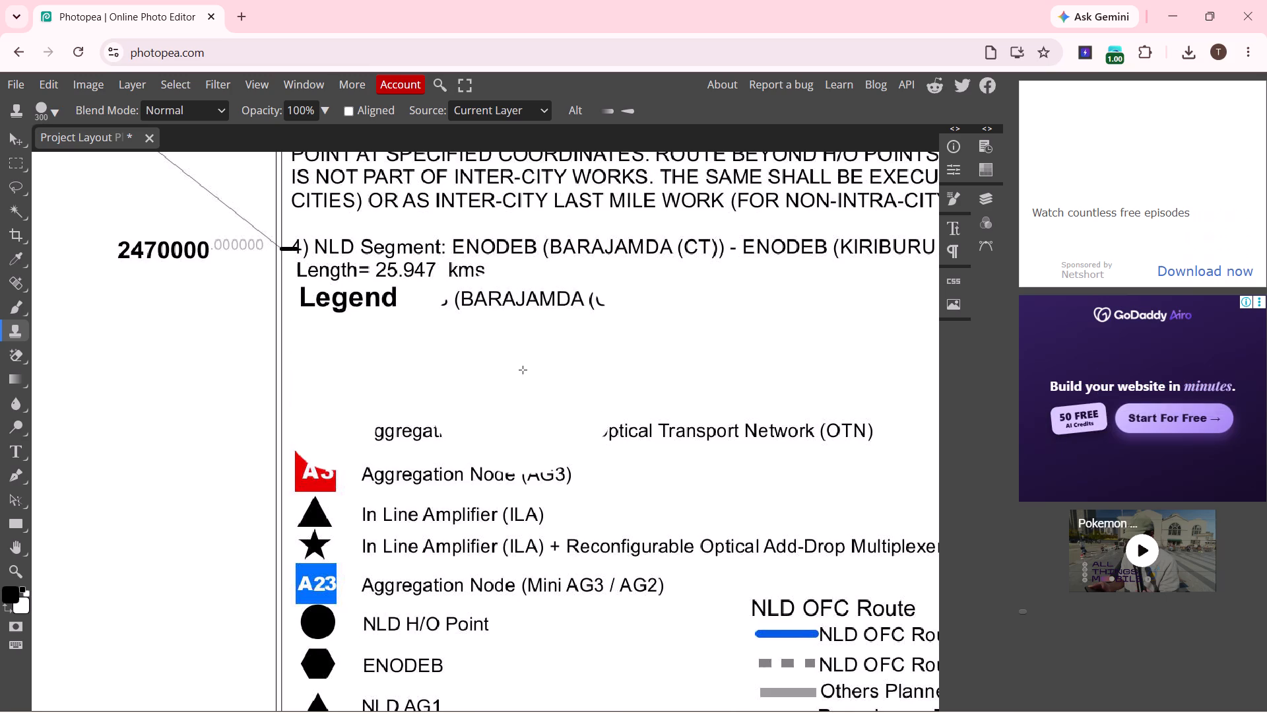
{"action": "type", "text": "[[[["}
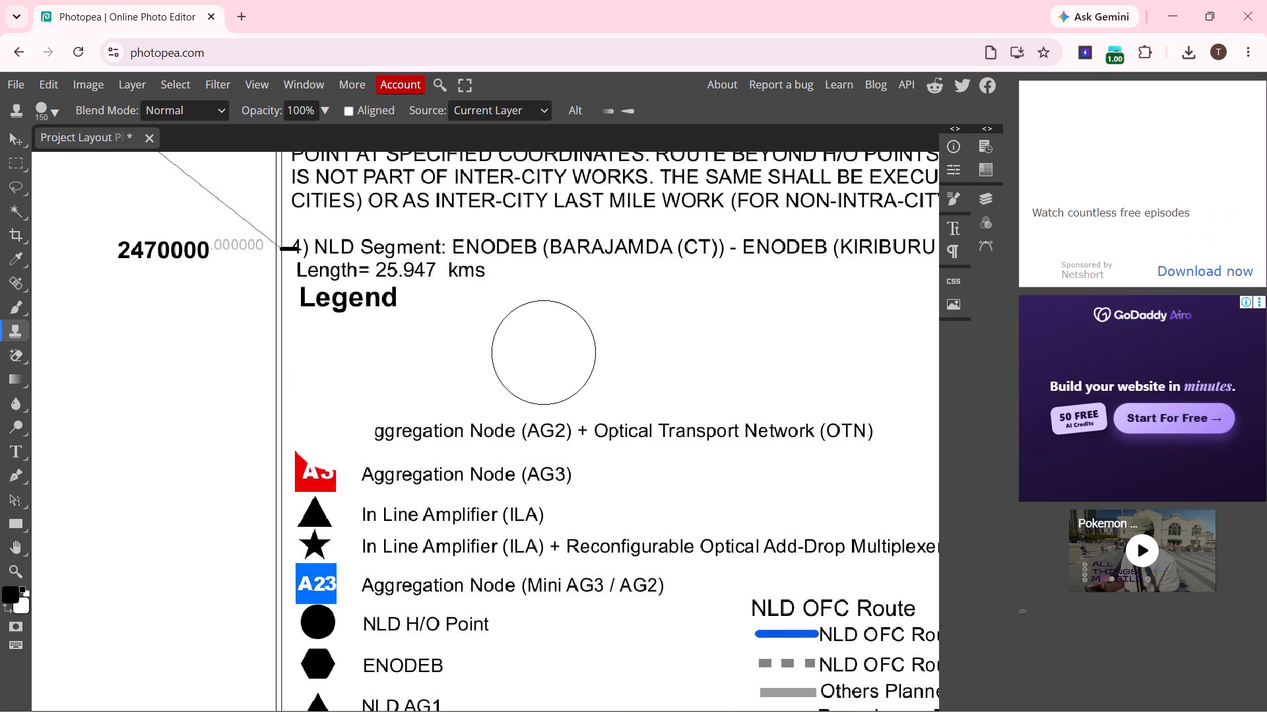
{"action": "left_click_drag", "start_coordinate": [402, 445], "coordinate": [449, 473]}
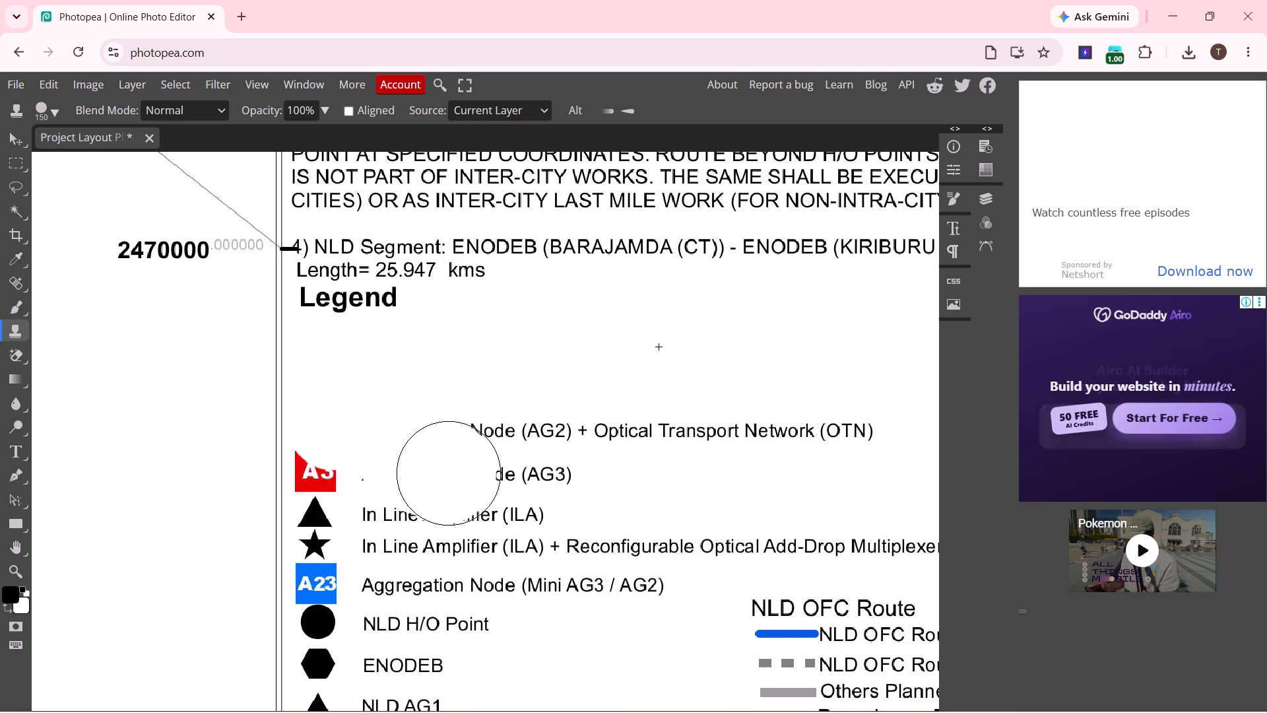
{"action": "left_click_drag", "start_coordinate": [449, 473], "coordinate": [568, 457]}
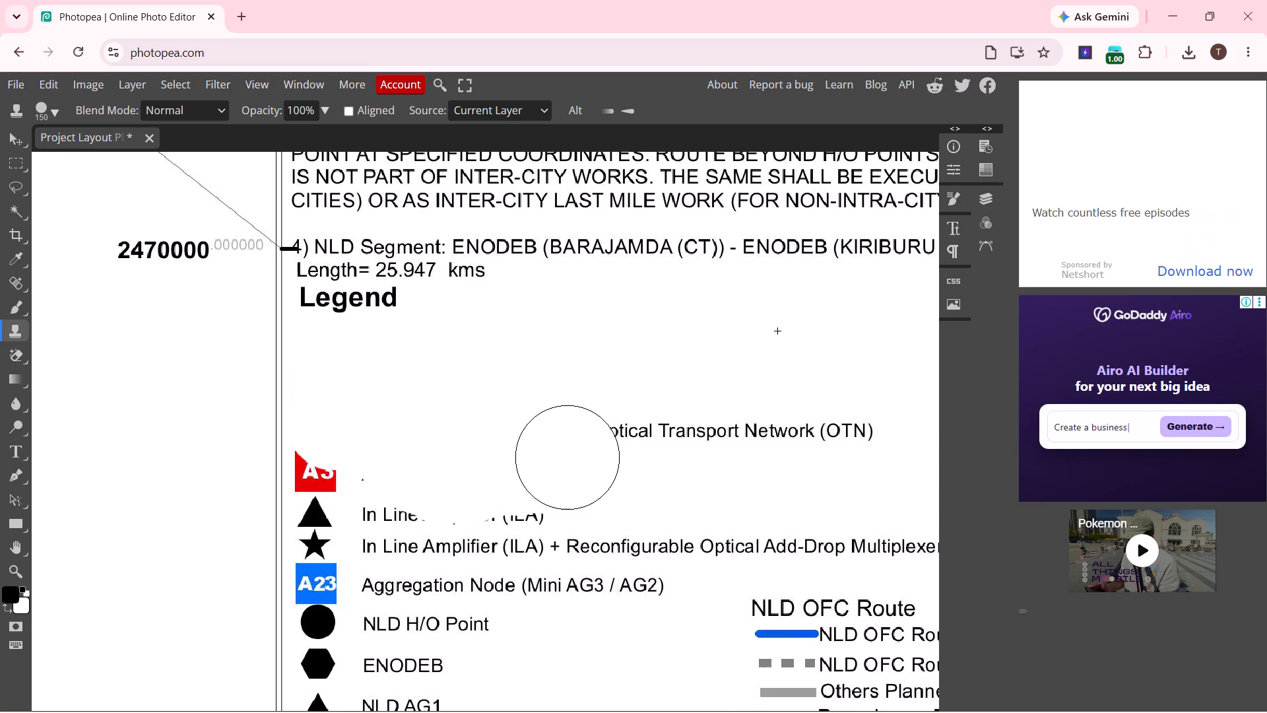
{"action": "left_click_drag", "start_coordinate": [568, 457], "coordinate": [690, 456]}
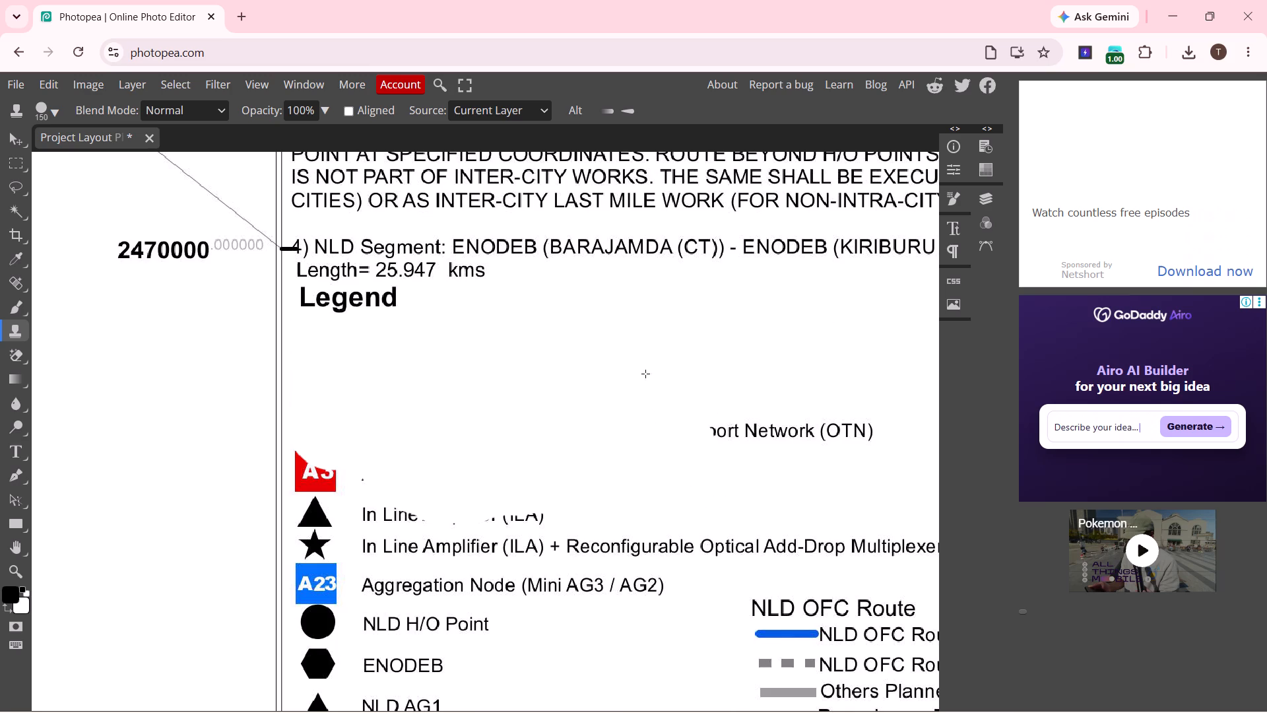
{"action": "left_click", "coordinate": [651, 329], "text": "alt"}
{"action": "left_click_drag", "start_coordinate": [727, 420], "coordinate": [856, 437]}
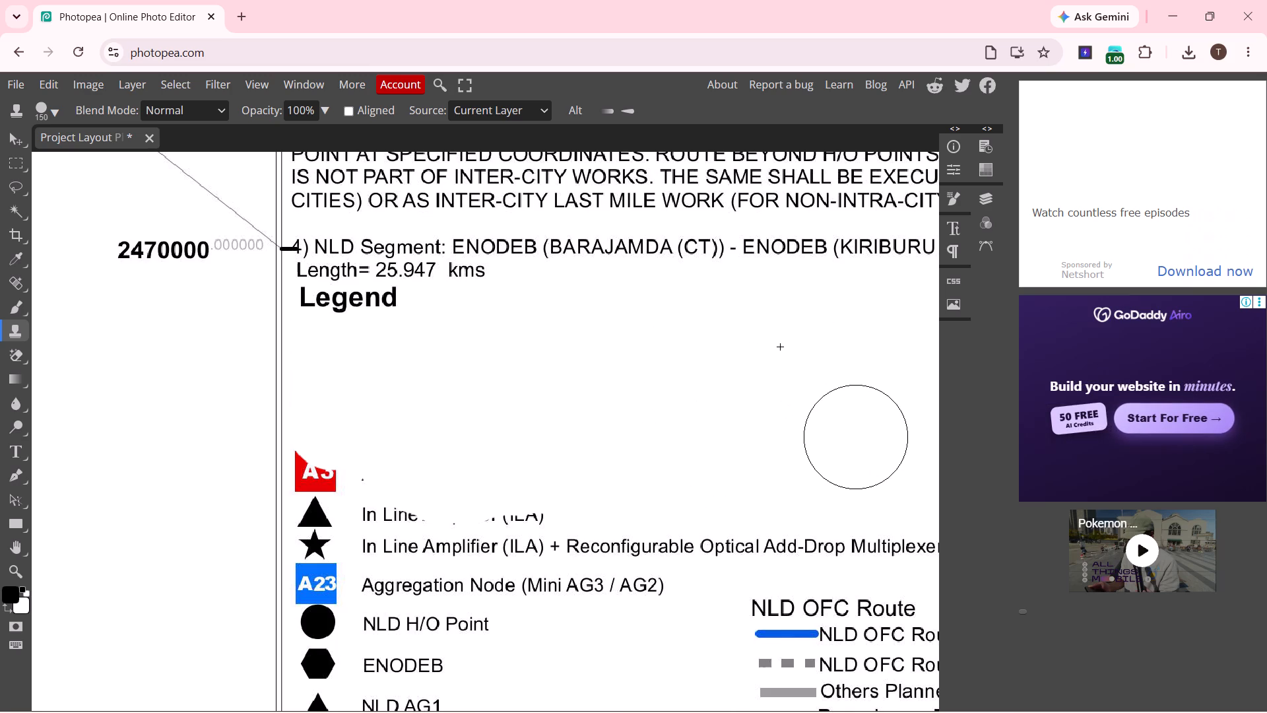
With the 150 px clone brush, paint white over the red A3 icon and the "In Line Amplifier (ILA)" legend entry.
{"action": "scroll", "coordinate": [418, 469], "scroll_direction": "down", "scroll_amount": 2}
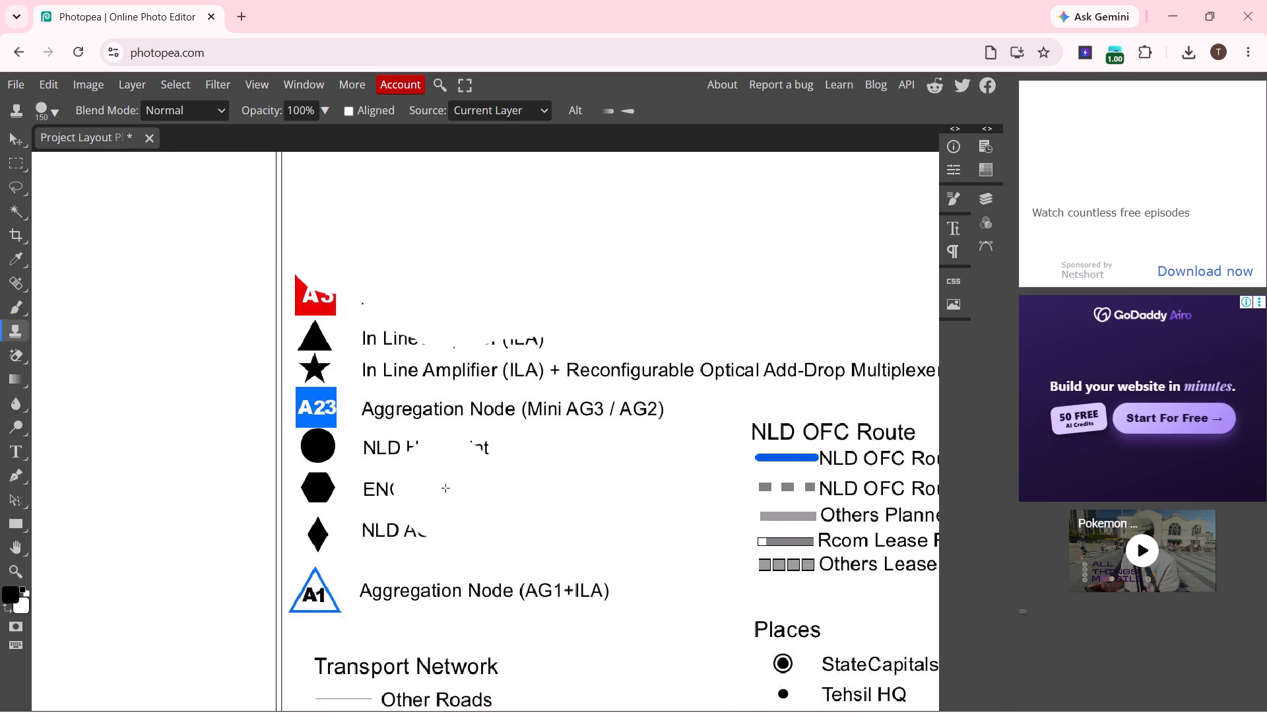
{"action": "scroll", "coordinate": [666, 479], "scroll_direction": "up", "scroll_amount": 1}
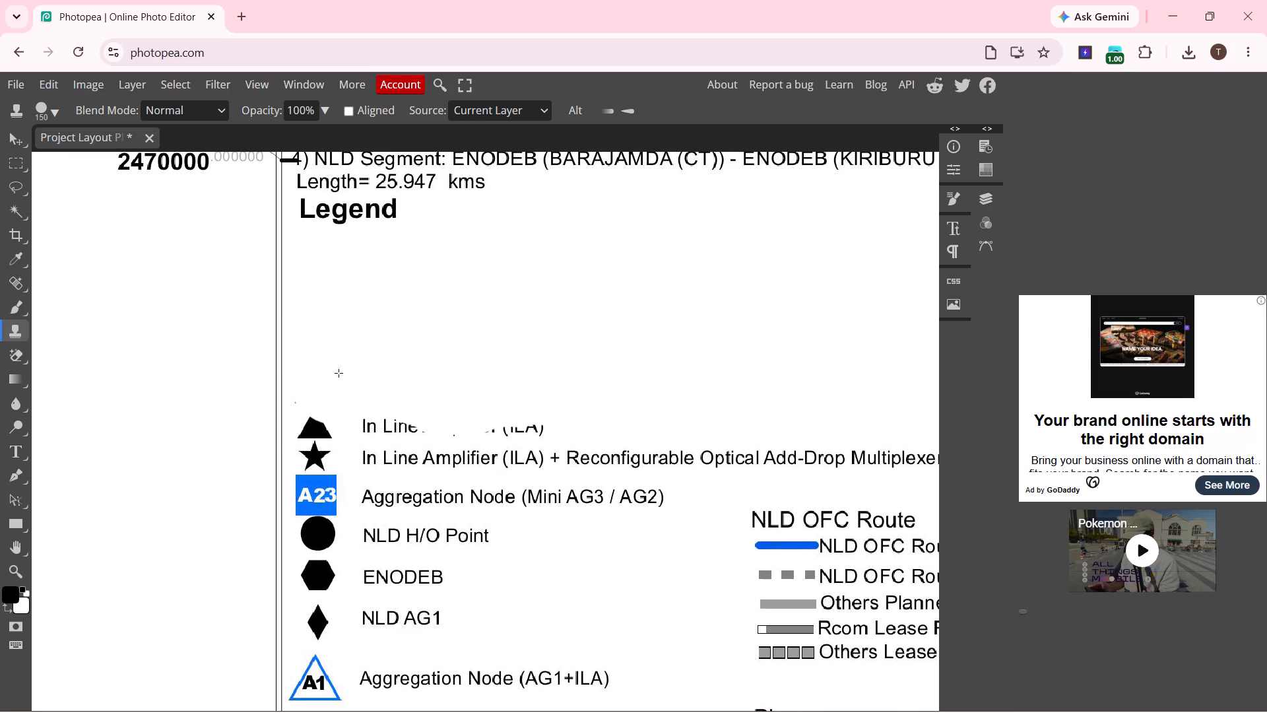
{"action": "left_click", "coordinate": [341, 378]}
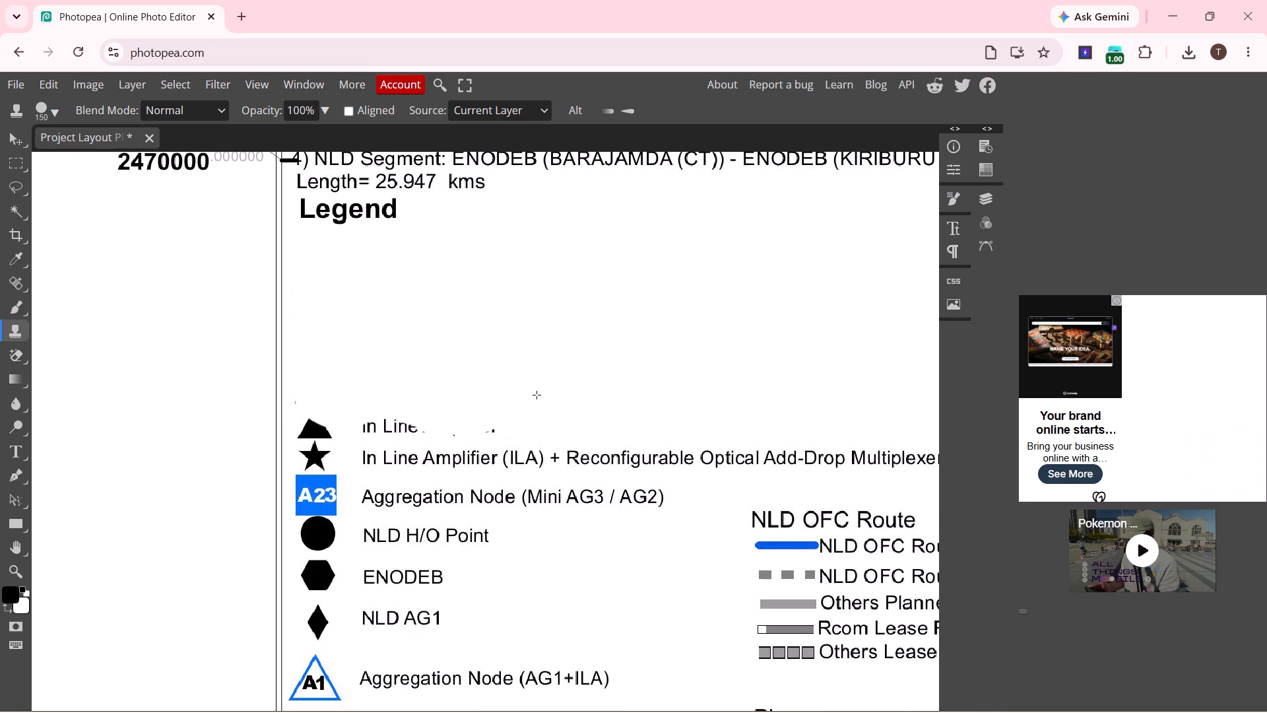
{"action": "left_click", "coordinate": [518, 393]}
Paint white over the remnants of the "In Line Amplifier (ILA)" legend text and its black triangle icon with the 150 px clone brush.
{"action": "left_click", "coordinate": [396, 383]}
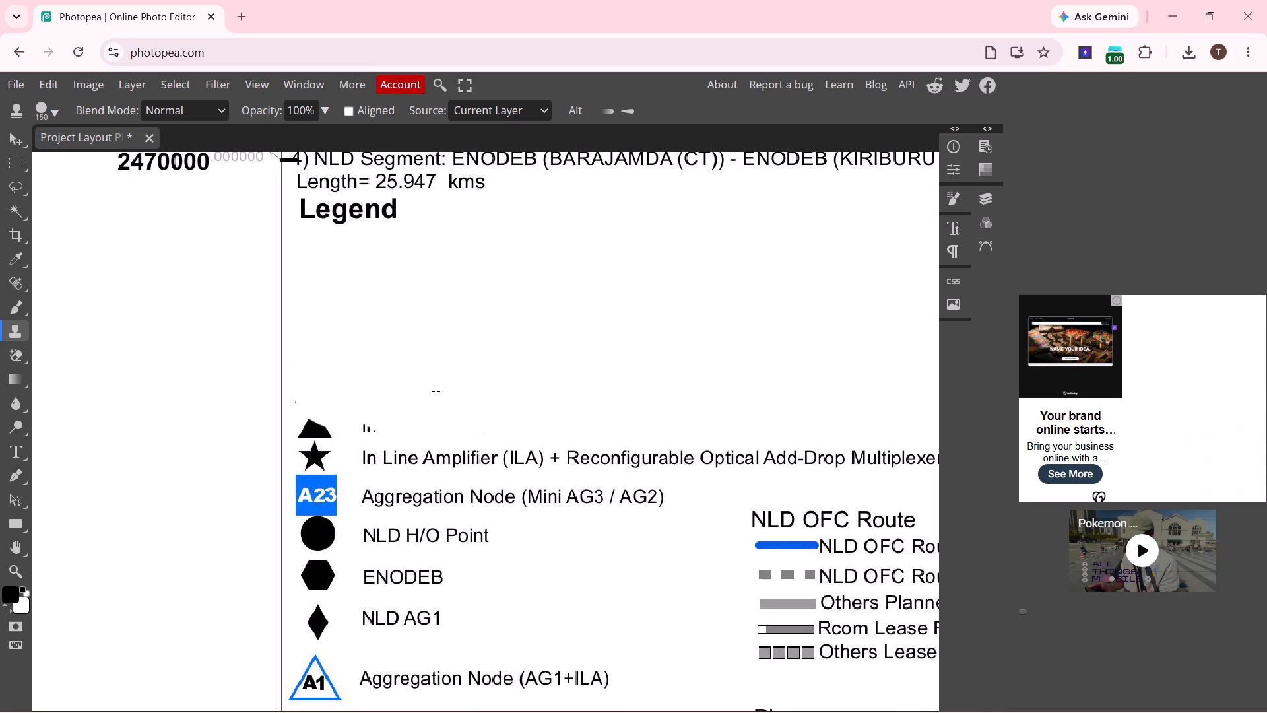
{"action": "left_click", "coordinate": [436, 391]}
{"action": "left_click", "coordinate": [352, 391]}
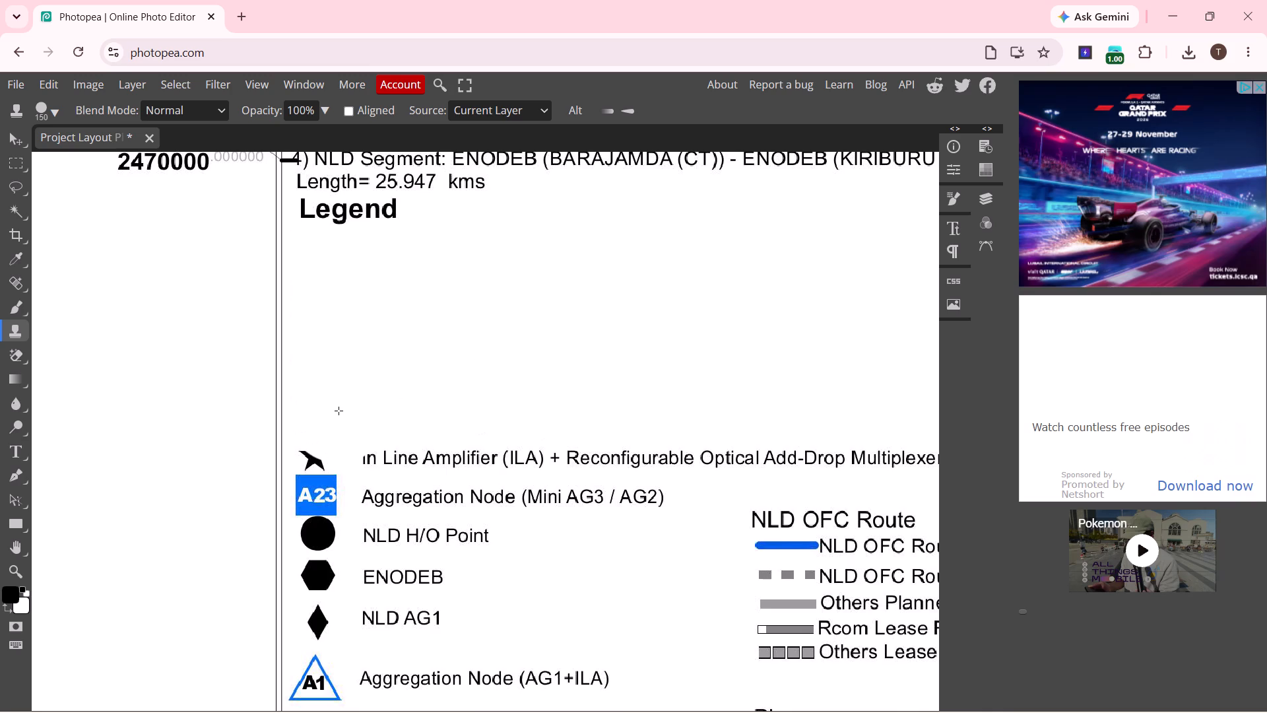
{"action": "left_click", "coordinate": [339, 411]}
Check the marked-up WhatsApp photo for which of the remaining legend entries are struck out, and return to the layout plan.
{"action": "left_click", "coordinate": [612, 205]}
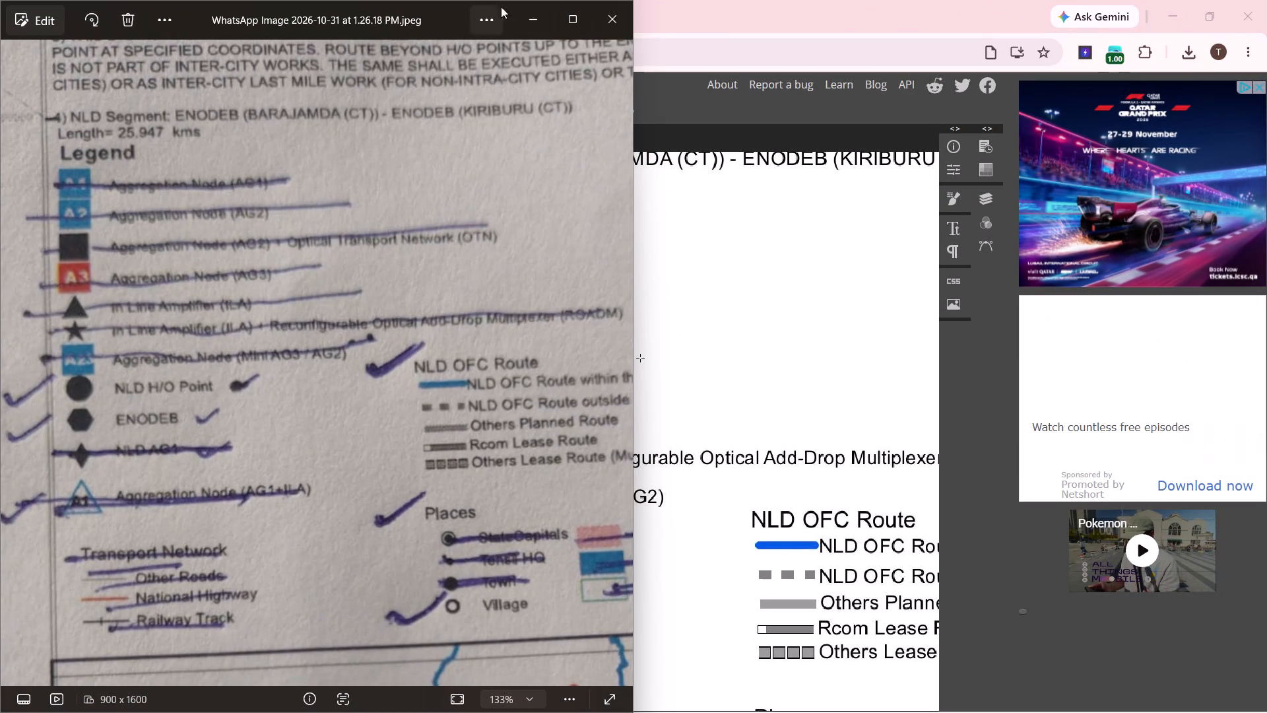
{"action": "left_click", "coordinate": [527, 28]}
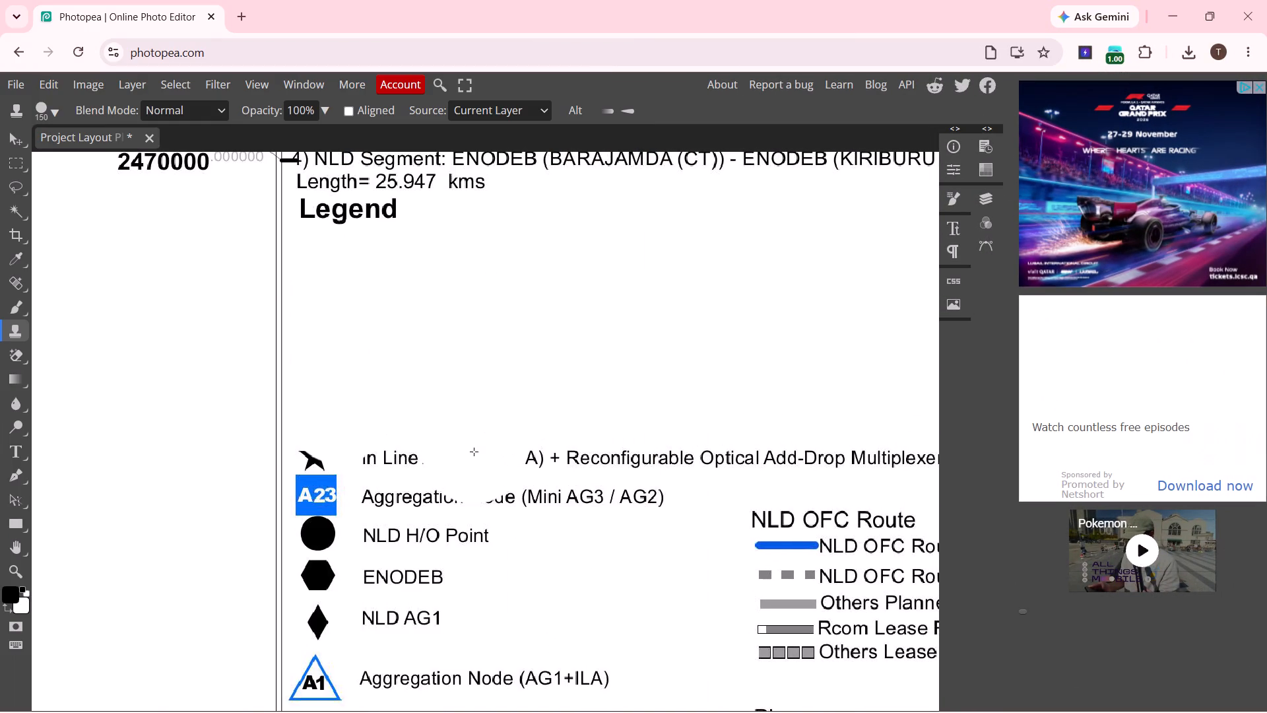
{"action": "left_click", "coordinate": [597, 191]}
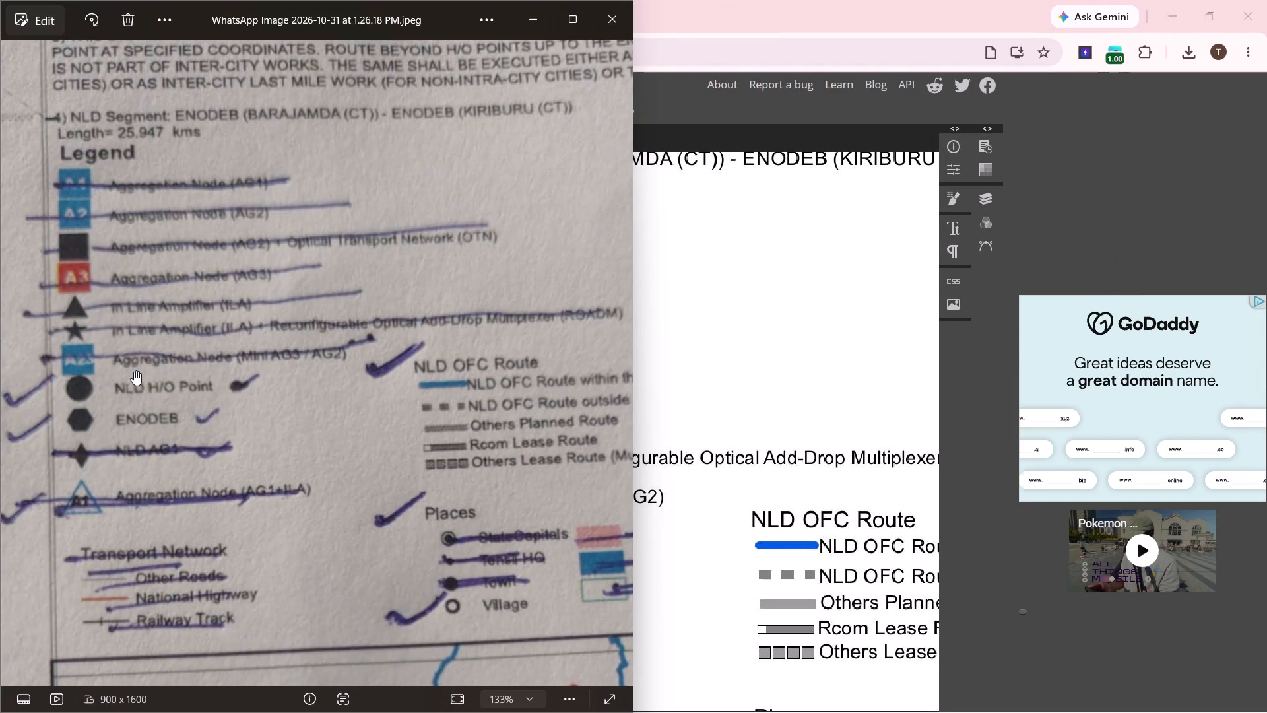
{"action": "left_click", "coordinate": [548, 30]}
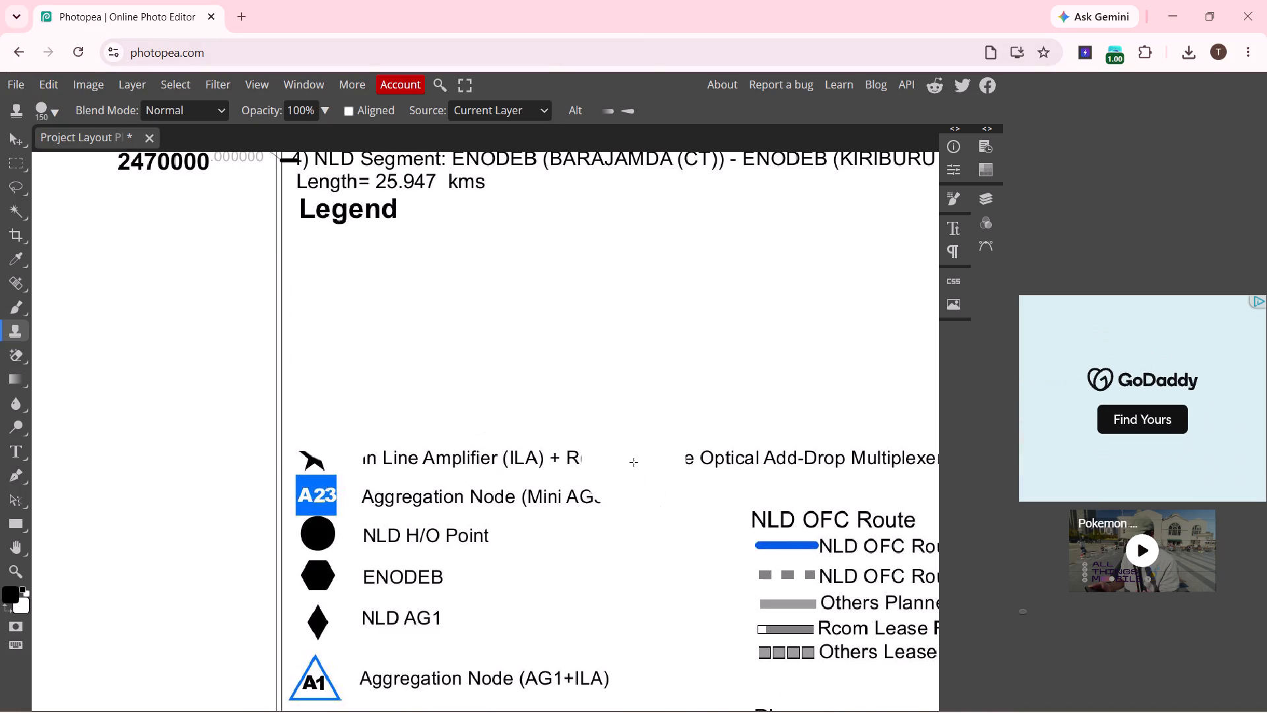
Paint out the star entry up to "Optical", the "Aggregation Node (Mini AG3 / AG2)" label, and most of its blue A23 icon.
{"action": "left_click", "coordinate": [641, 458]}
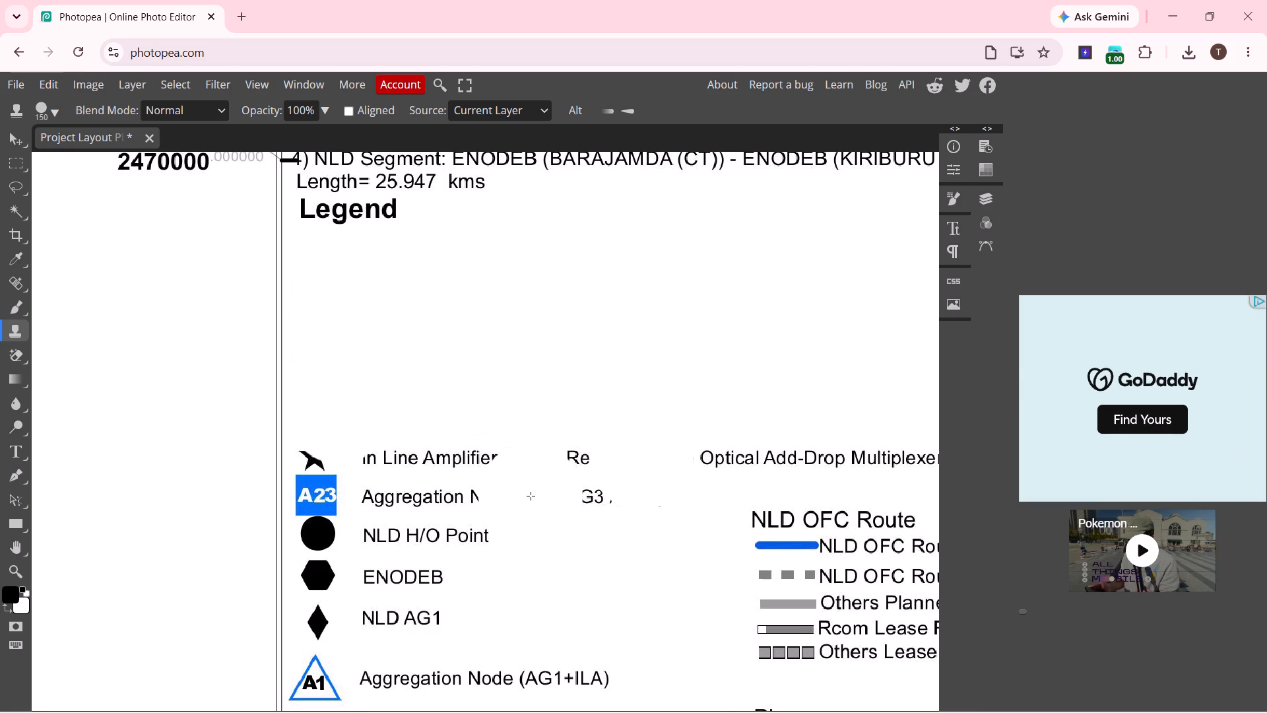
{"action": "left_click", "coordinate": [586, 463]}
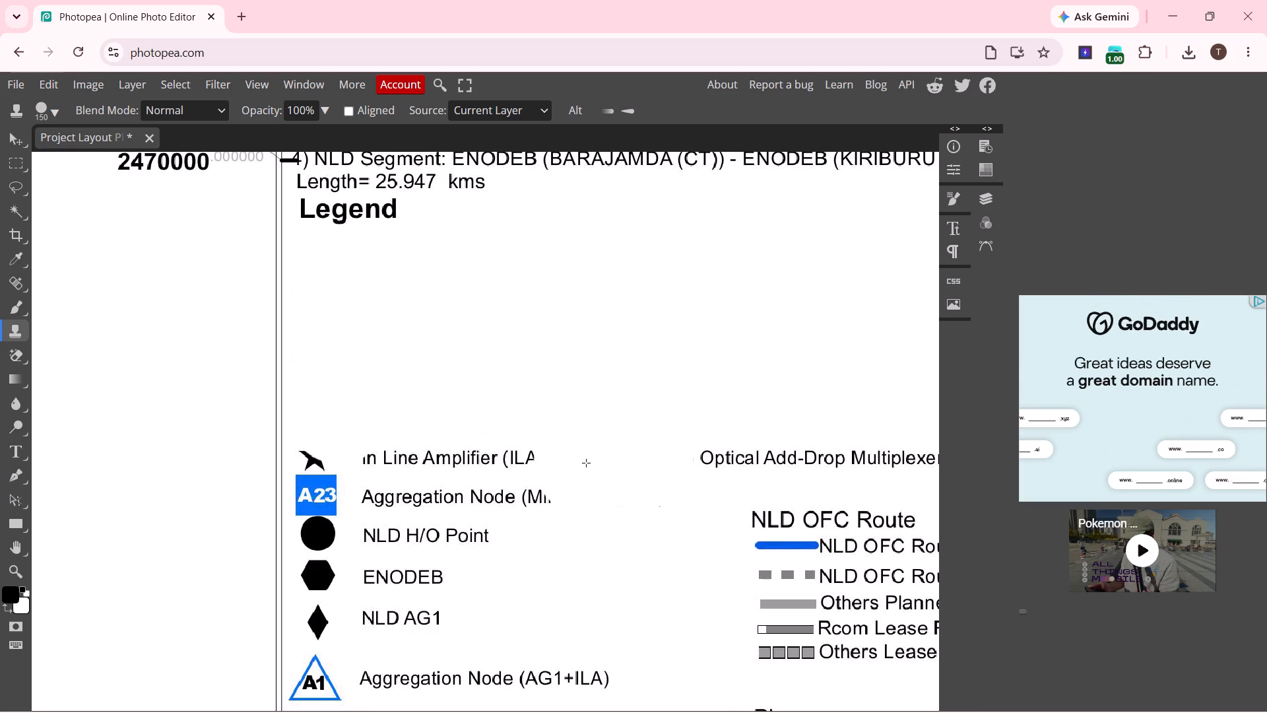
{"action": "left_click", "coordinate": [519, 461]}
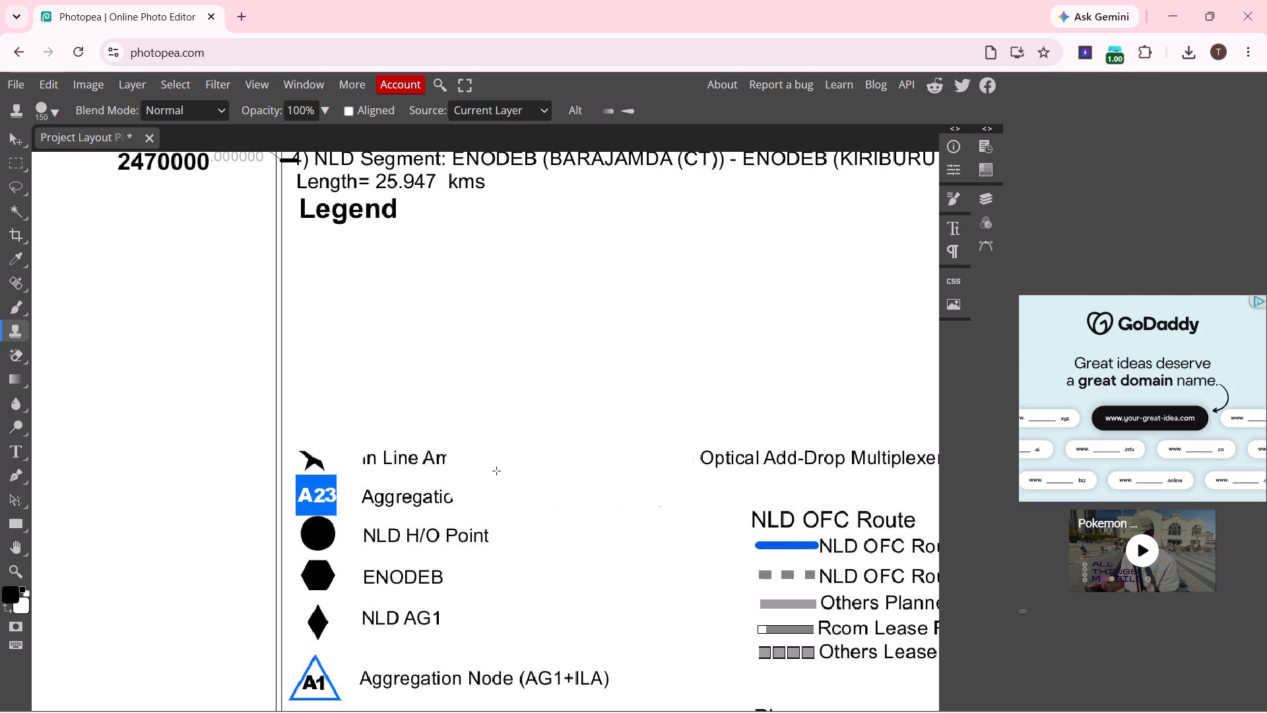
{"action": "left_click", "coordinate": [447, 465]}
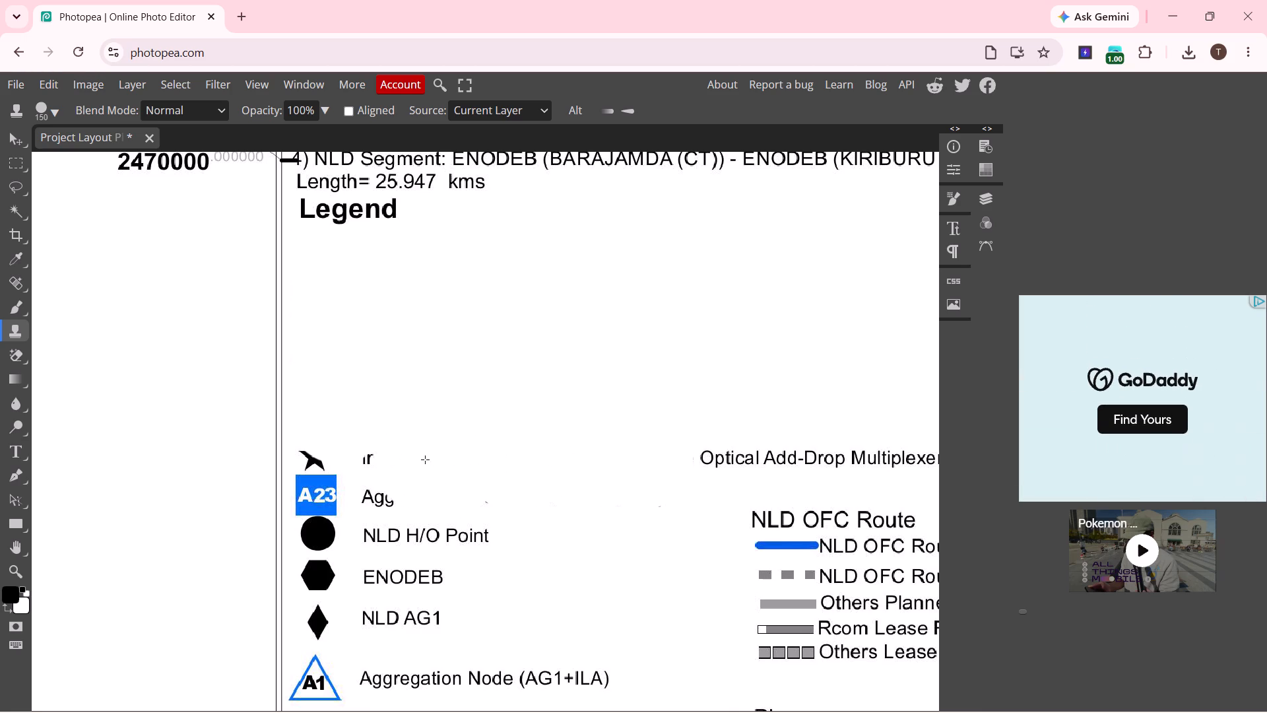
{"action": "left_click", "coordinate": [417, 458]}
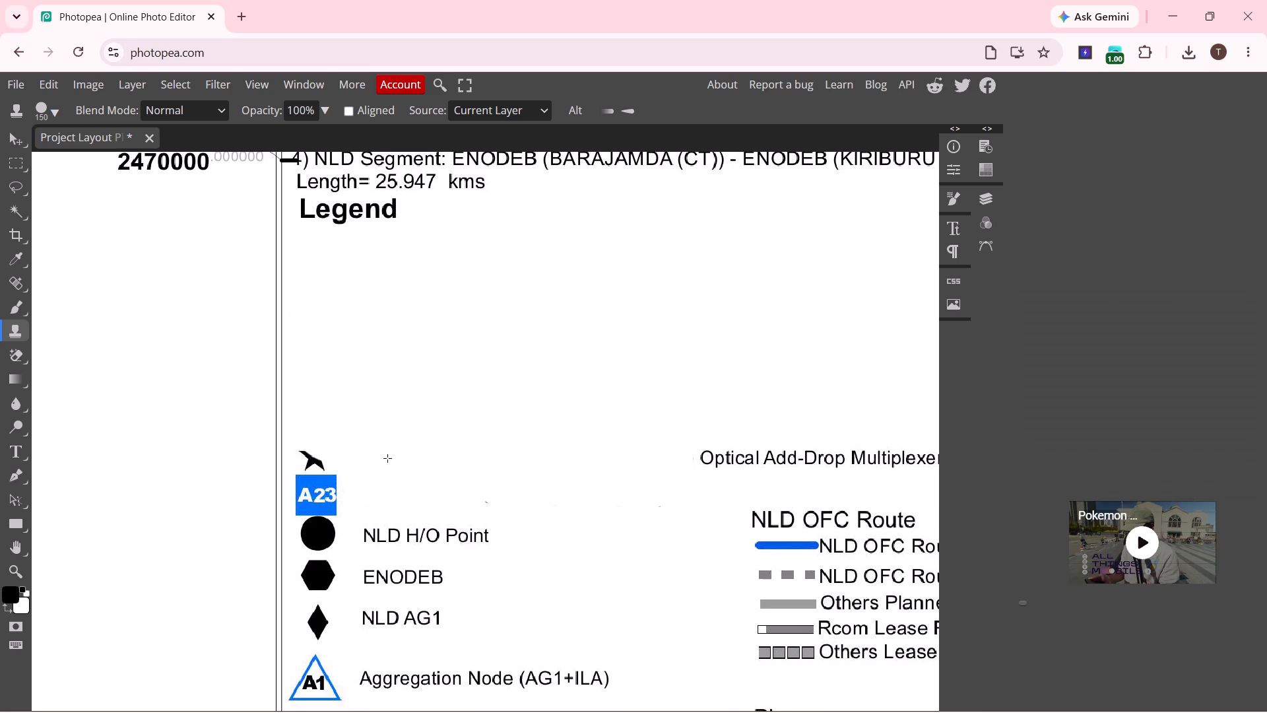
{"action": "left_click", "coordinate": [387, 458]}
{"action": "left_click", "coordinate": [348, 444]}
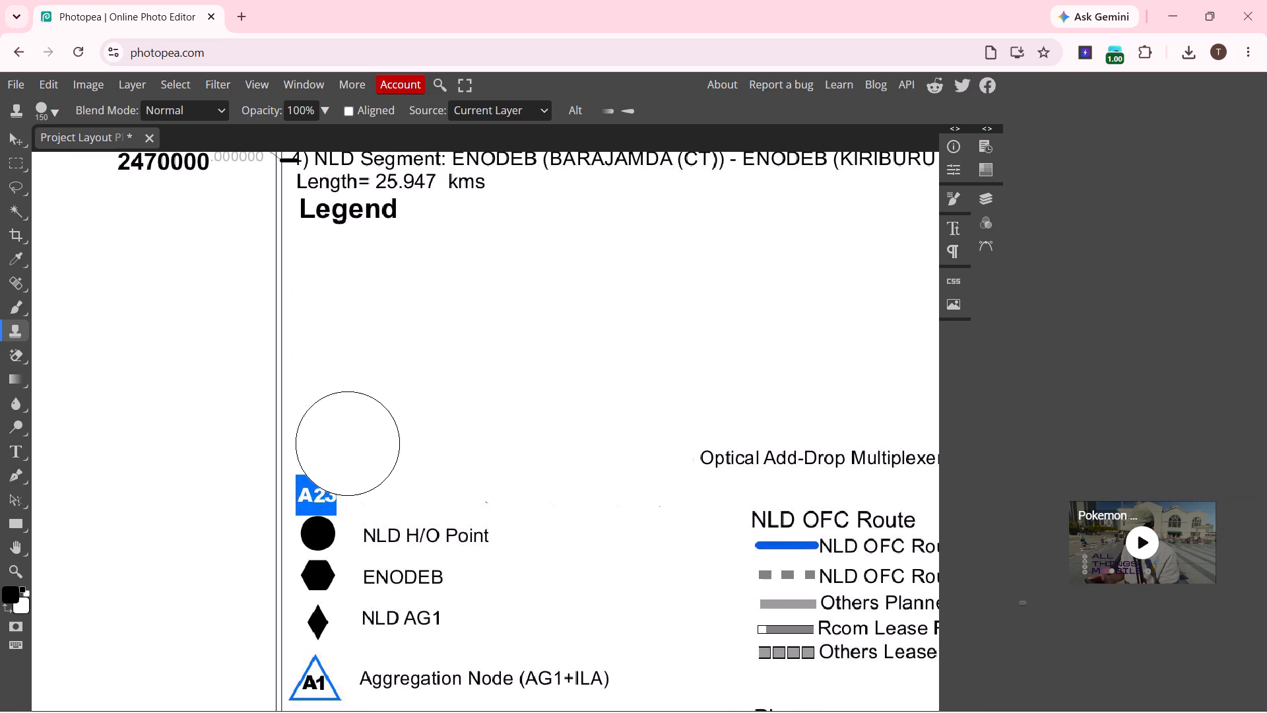
{"action": "left_click", "coordinate": [346, 465]}
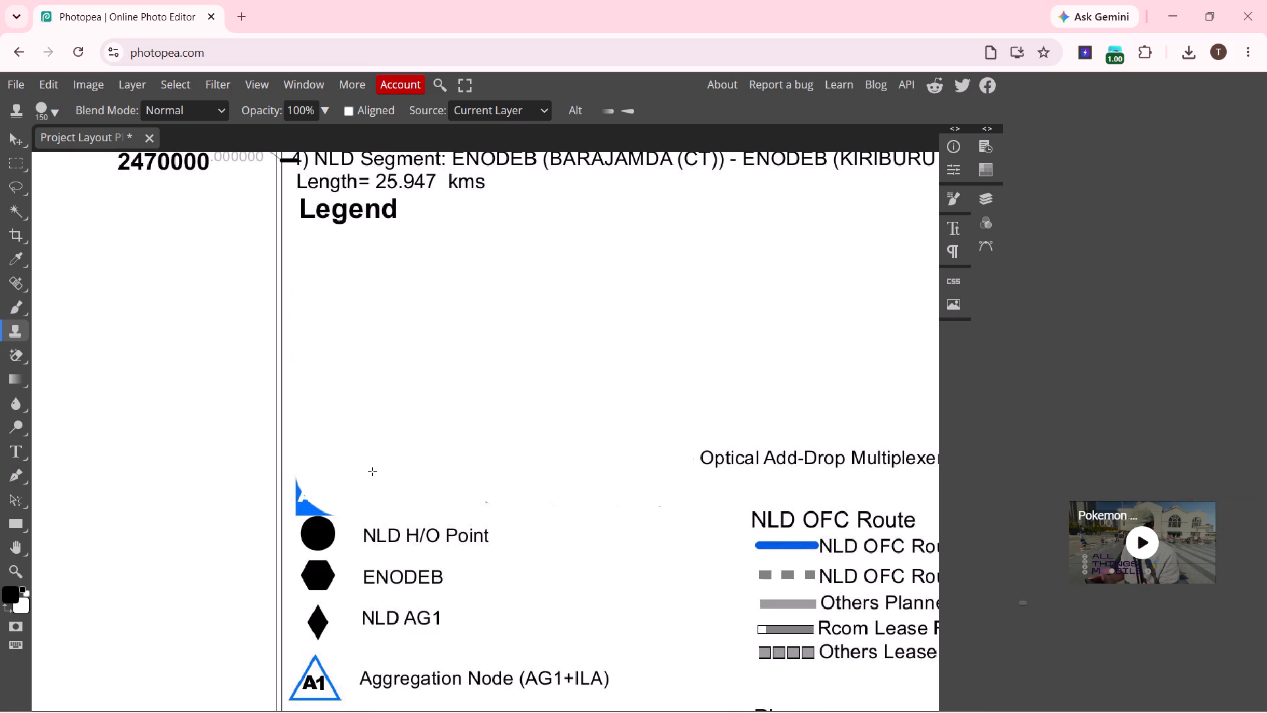
Reduce the clone brush to 50 px and paint out the blue A23 remnant, keeping the black NLD H/O Point circle intact.
{"action": "type", "text": "[[[[[[["}
{"action": "left_click", "coordinate": [309, 478]}
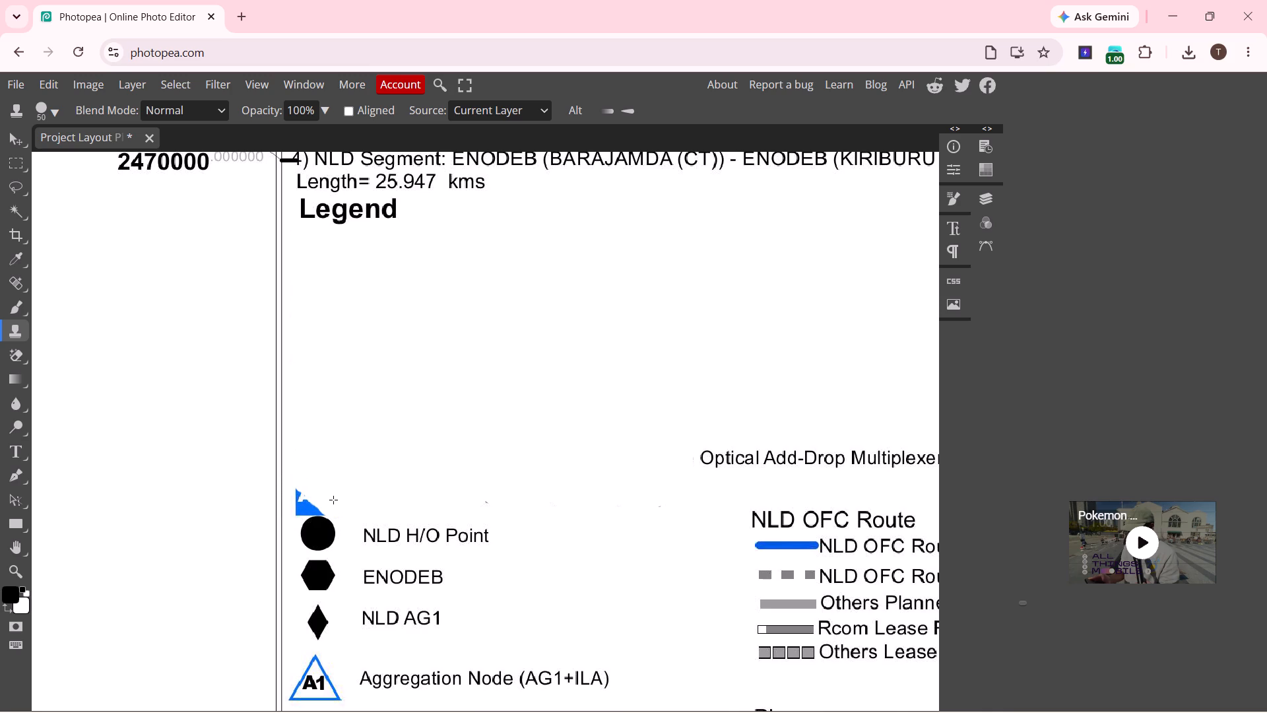
{"action": "left_click", "coordinate": [335, 498]}
{"action": "scroll", "coordinate": [314, 543], "scroll_direction": "up", "scroll_amount": 20, "text": "alt"}
{"action": "scroll", "coordinate": [314, 543], "scroll_direction": "up", "scroll_amount": 3, "text": "alt"}
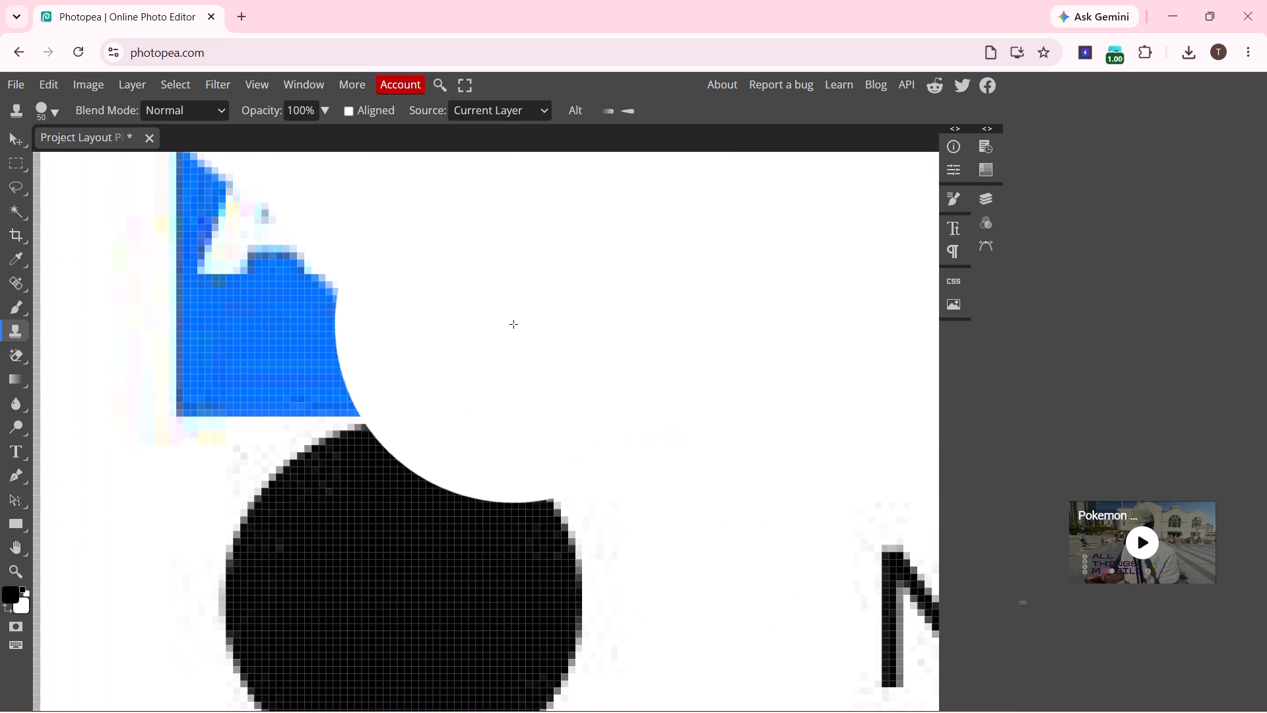
{"action": "left_click", "coordinate": [571, 245]}
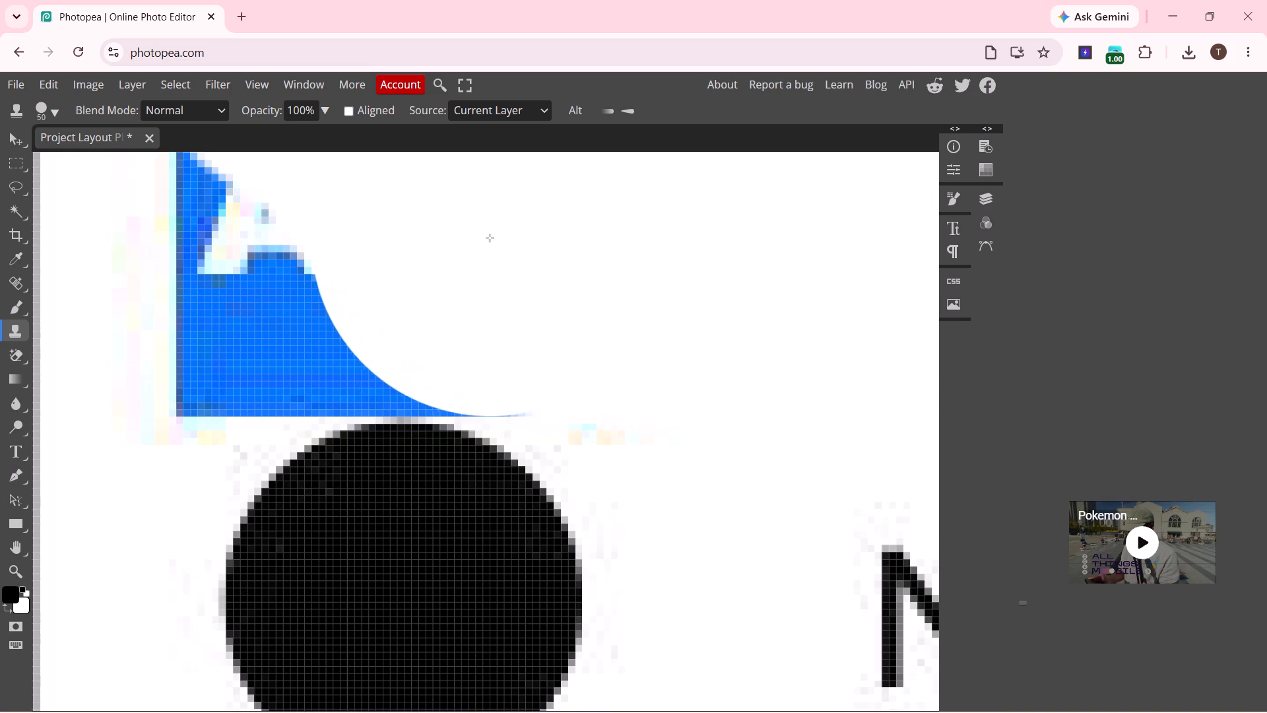
{"action": "left_click", "coordinate": [509, 244]}
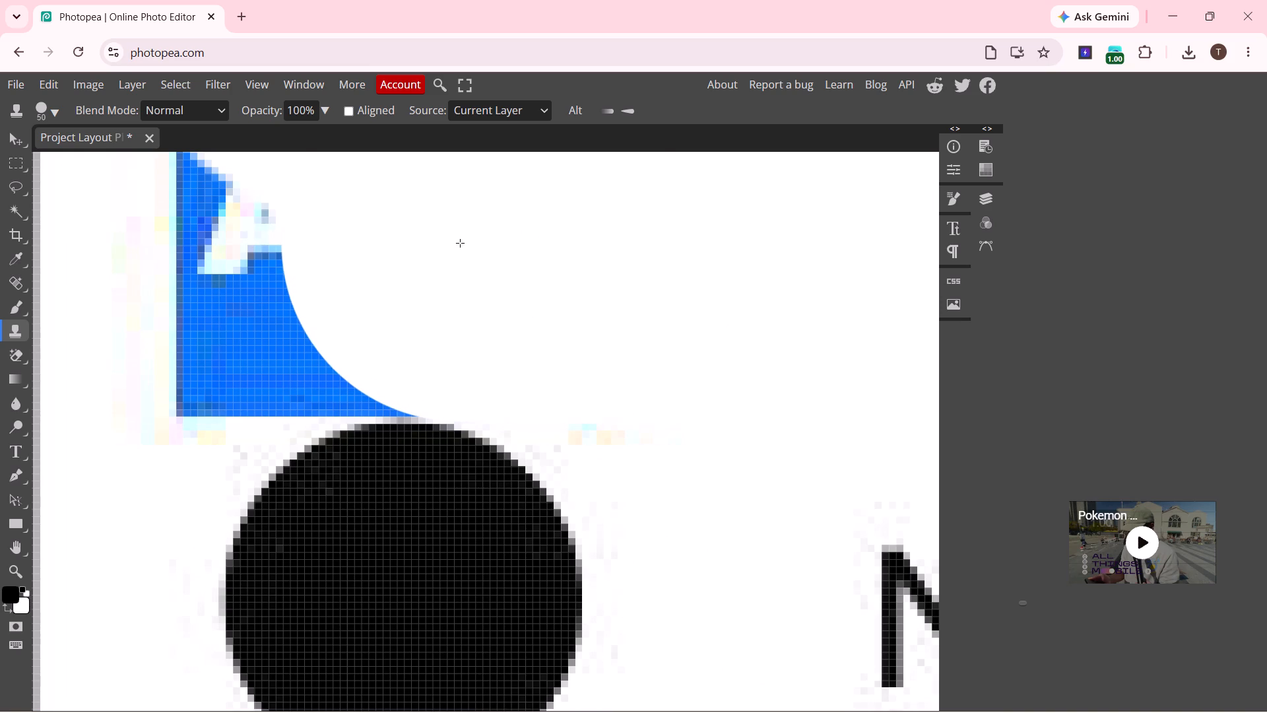
{"action": "left_click", "coordinate": [459, 244]}
{"action": "left_click", "coordinate": [410, 240]}
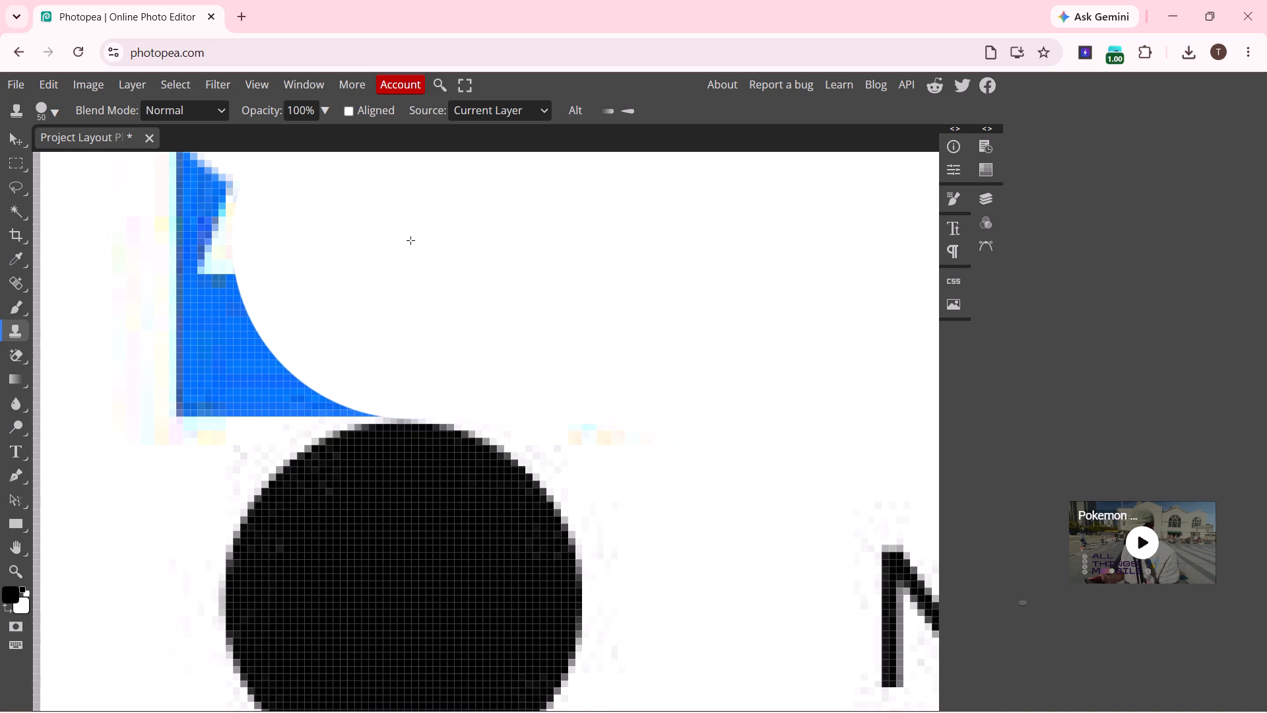
{"action": "left_click_drag", "start_coordinate": [349, 248], "coordinate": [374, 228]}
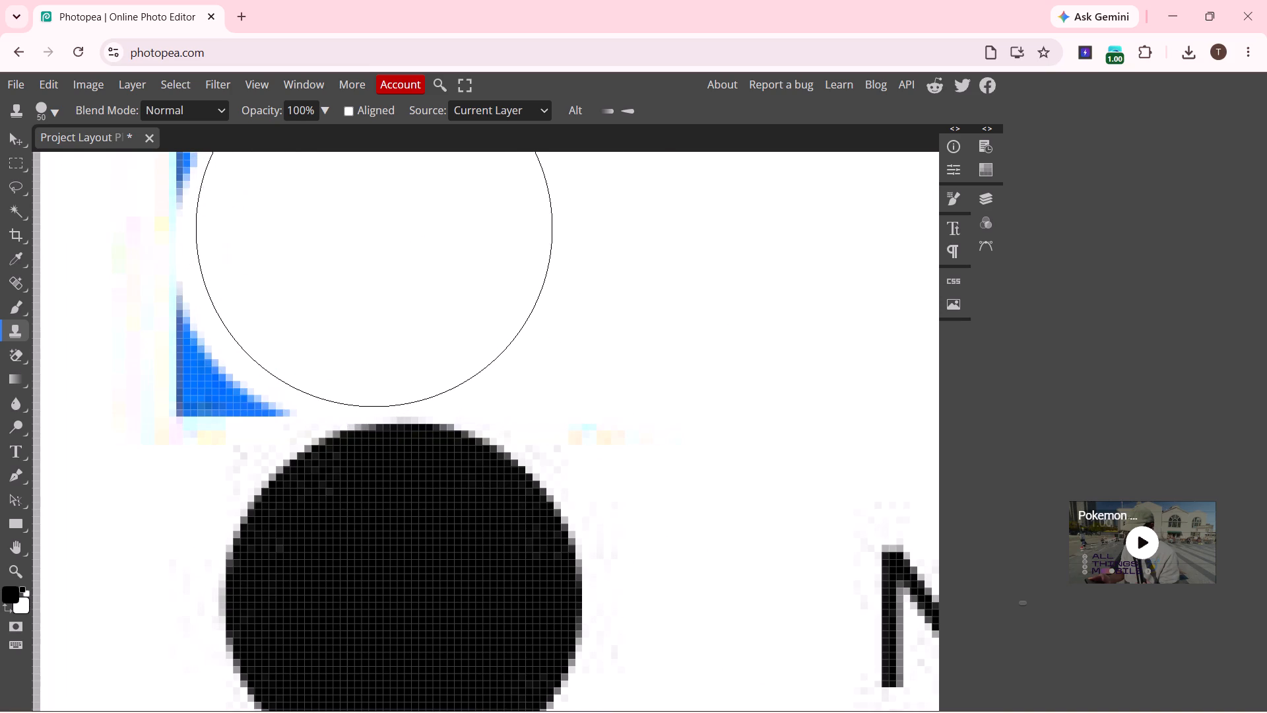
Paint white over the last blue A23 icon fragments and nearby specks above the NLD H/O Point circle, reducing the clone brush to 30 px.
{"action": "scroll", "coordinate": [288, 231], "scroll_direction": "down", "scroll_amount": 4, "text": "alt"}
{"action": "scroll", "coordinate": [288, 231], "scroll_direction": "up", "scroll_amount": 2, "text": "alt"}
{"action": "scroll", "coordinate": [288, 231], "scroll_direction": "down", "scroll_amount": 3, "text": "alt"}
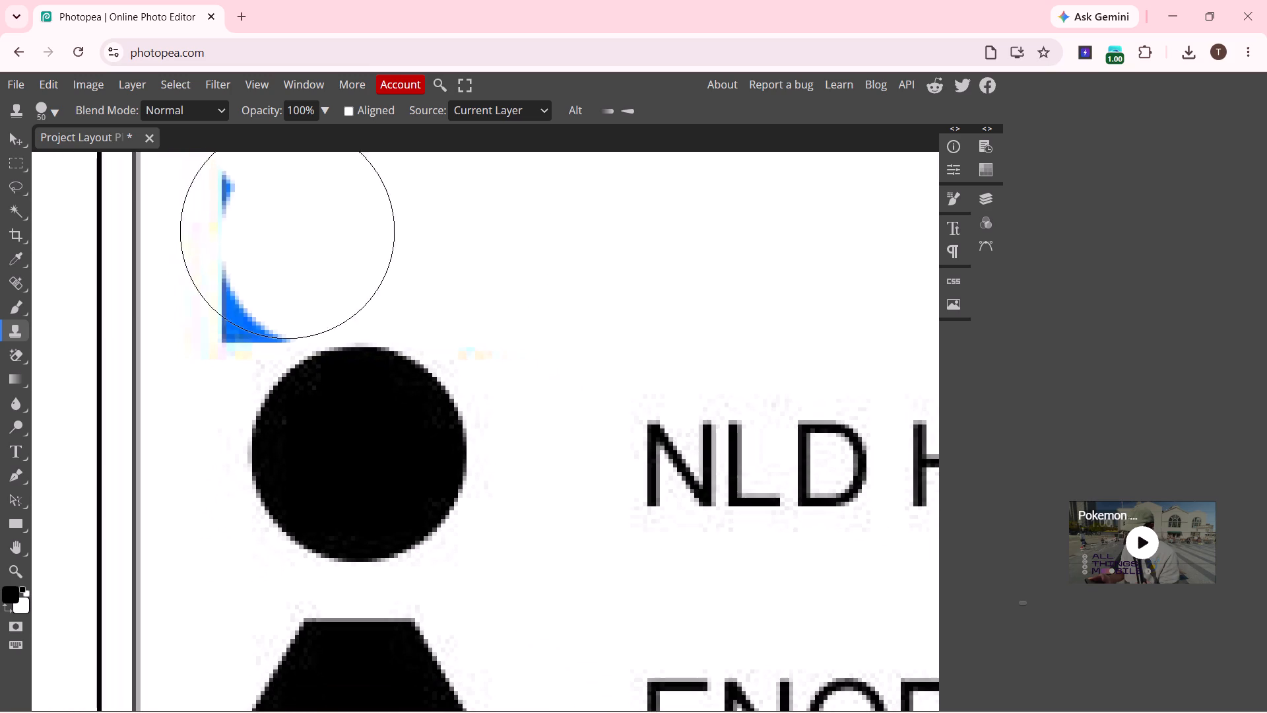
{"action": "left_click", "coordinate": [282, 217]}
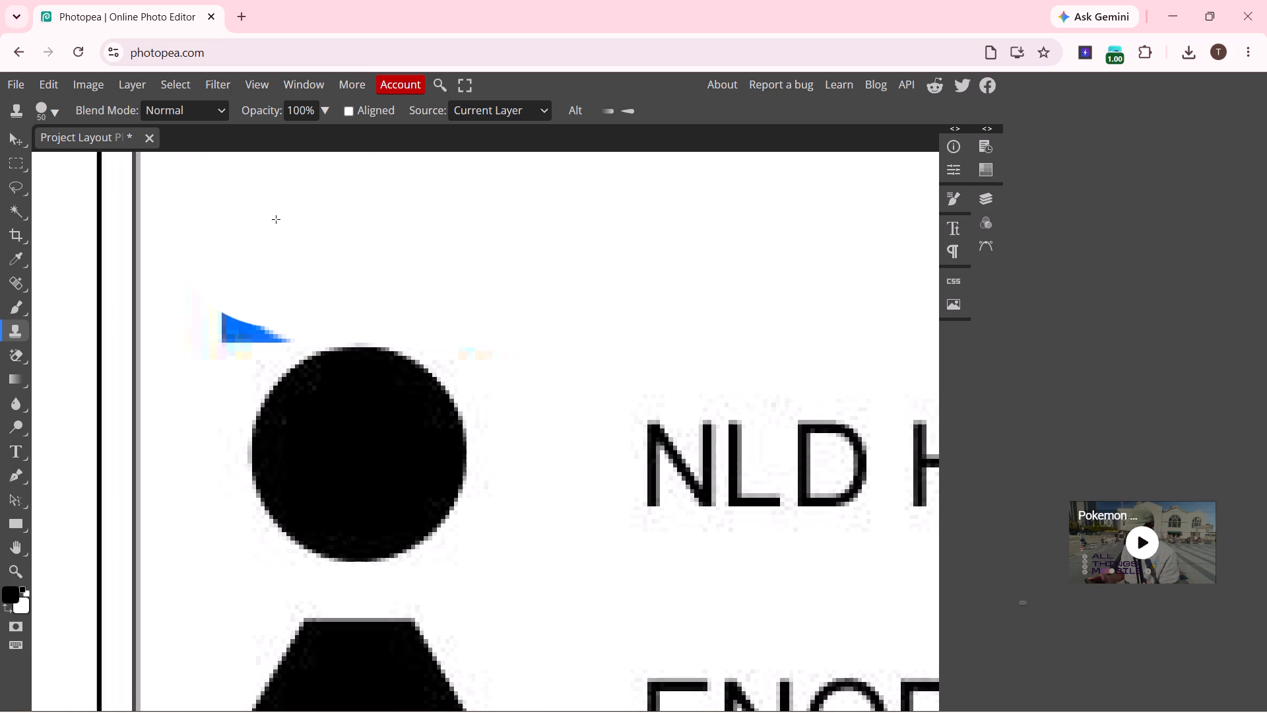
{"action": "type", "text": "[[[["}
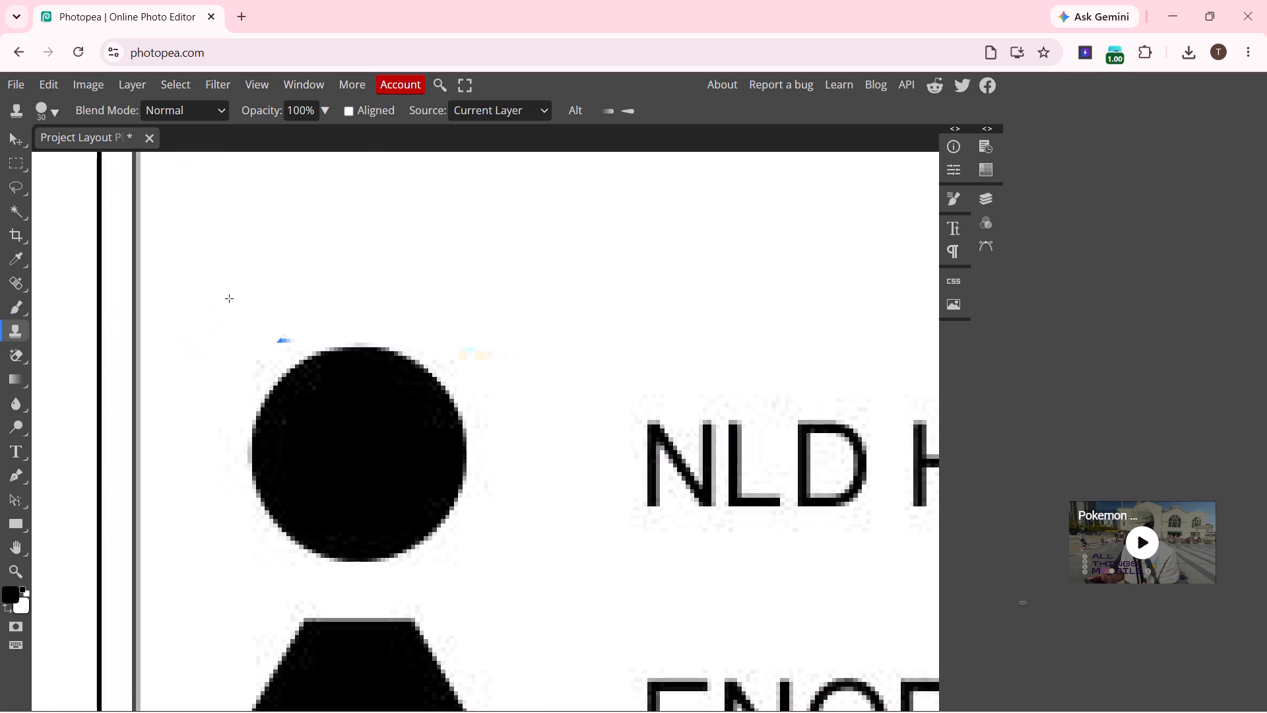
{"action": "left_click", "coordinate": [255, 286]}
{"action": "left_click", "coordinate": [240, 296]}
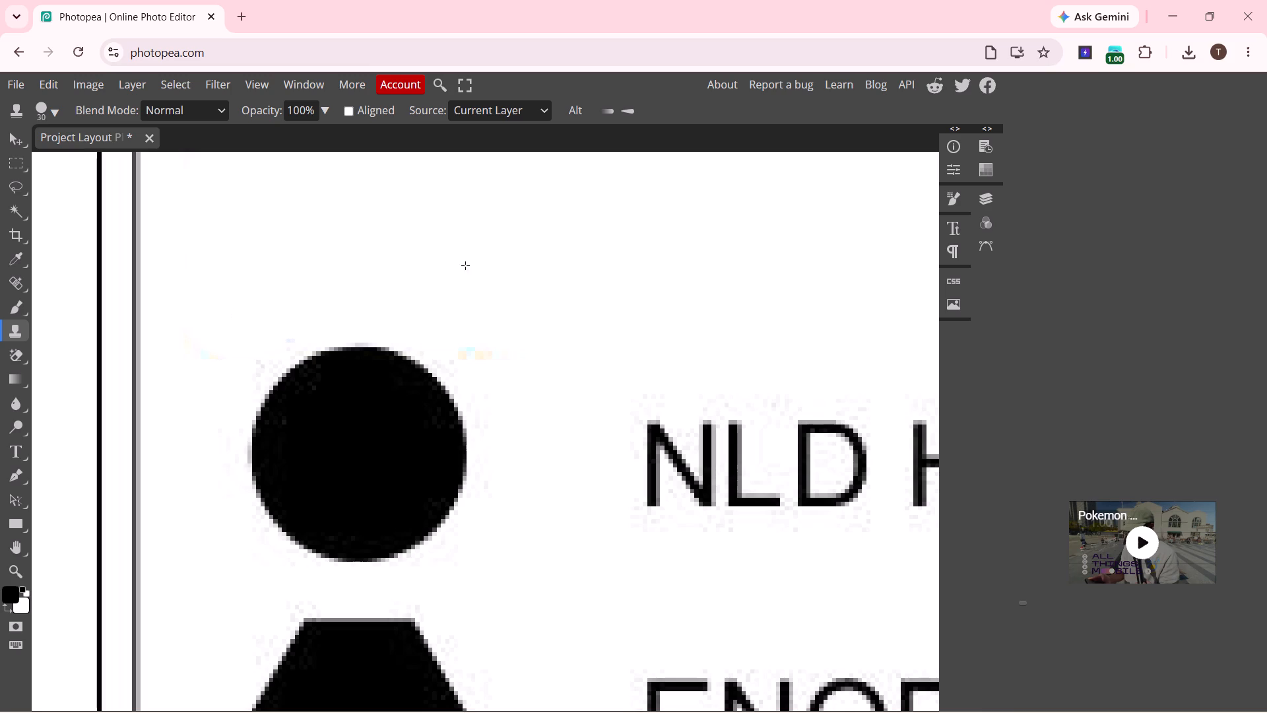
{"action": "scroll", "coordinate": [608, 370], "scroll_direction": "down", "scroll_amount": 3, "text": "alt"}
{"action": "left_click", "coordinate": [533, 332]}
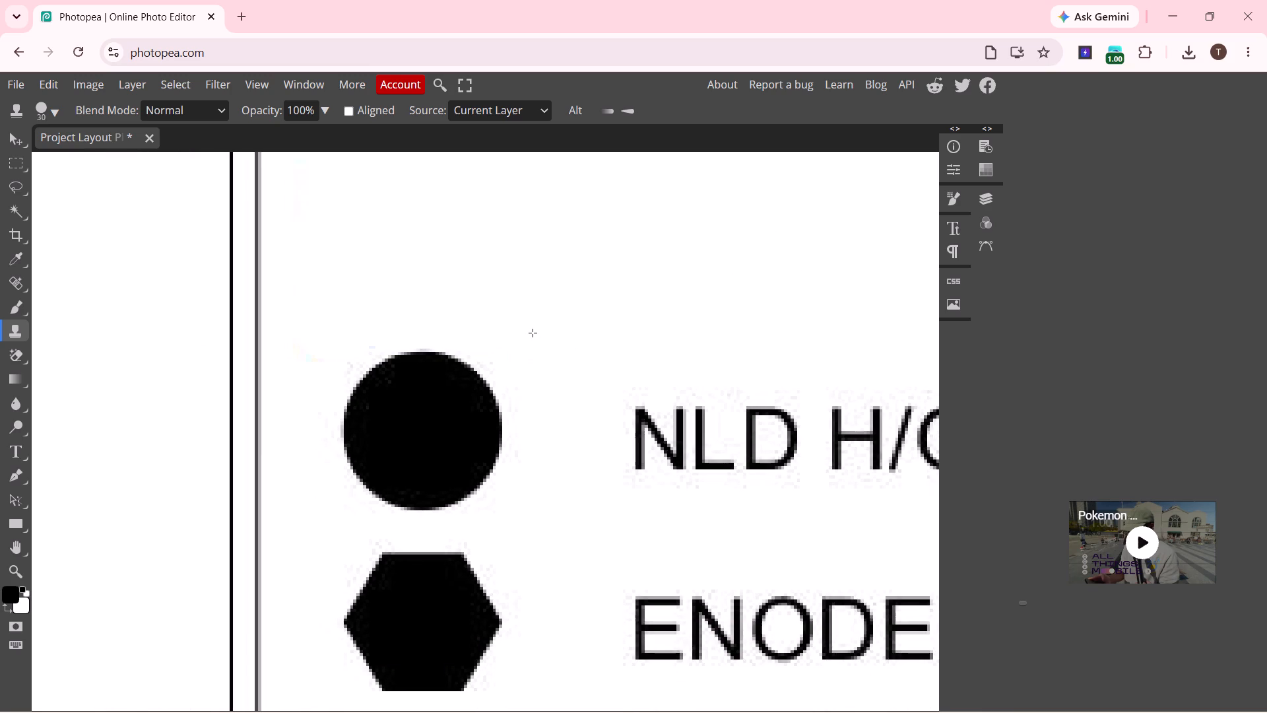
Compare the whole cleaned legend with the struck-out entries in the marked-up WhatsApp photo, and return to the Photopea image.
{"action": "scroll", "coordinate": [658, 504], "scroll_direction": "down", "scroll_amount": 4}
{"action": "scroll", "coordinate": [659, 492], "scroll_direction": "down", "scroll_amount": 7, "text": "alt"}
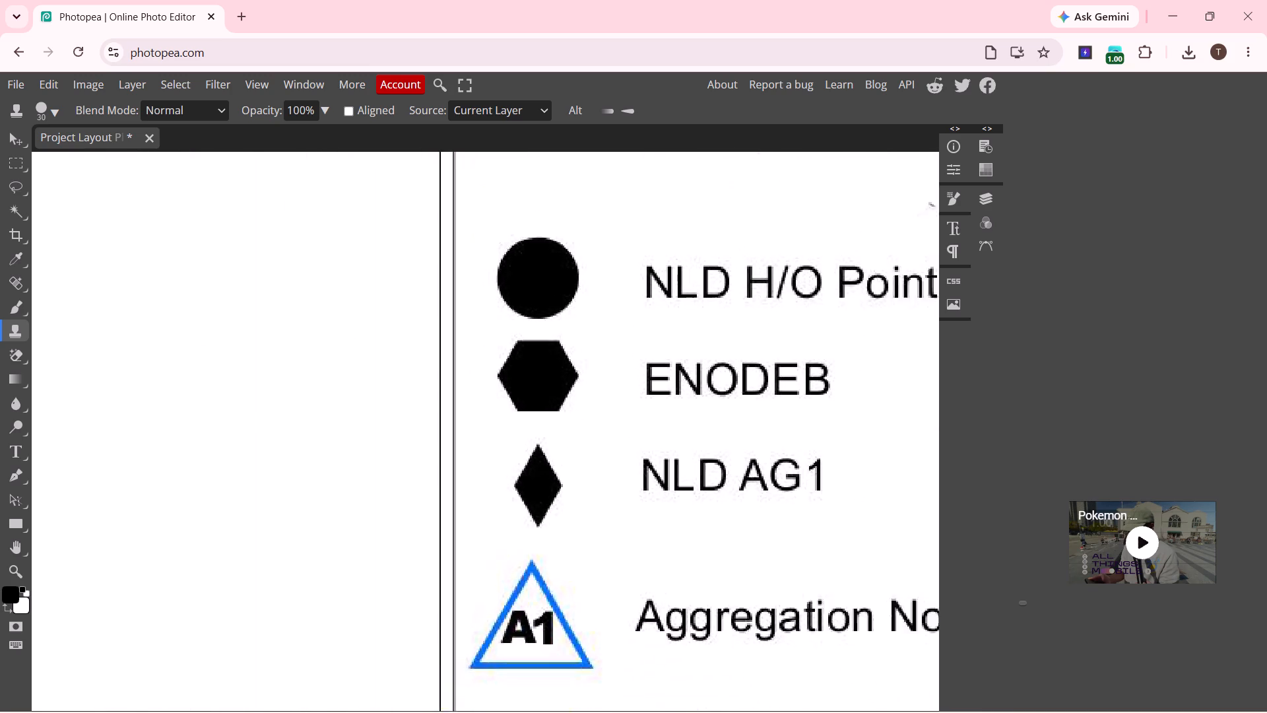
{"action": "scroll", "coordinate": [659, 481], "scroll_direction": "down", "scroll_amount": 14, "text": "alt"}
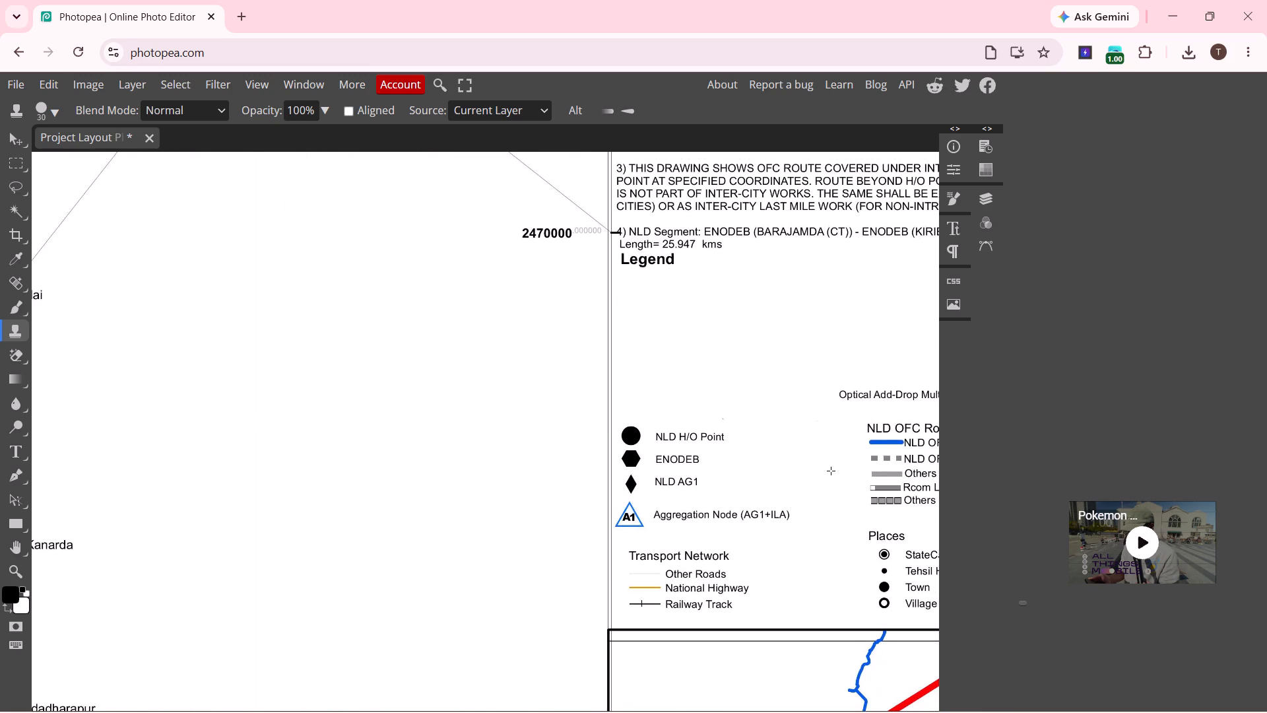
{"action": "left_click", "coordinate": [606, 69]}
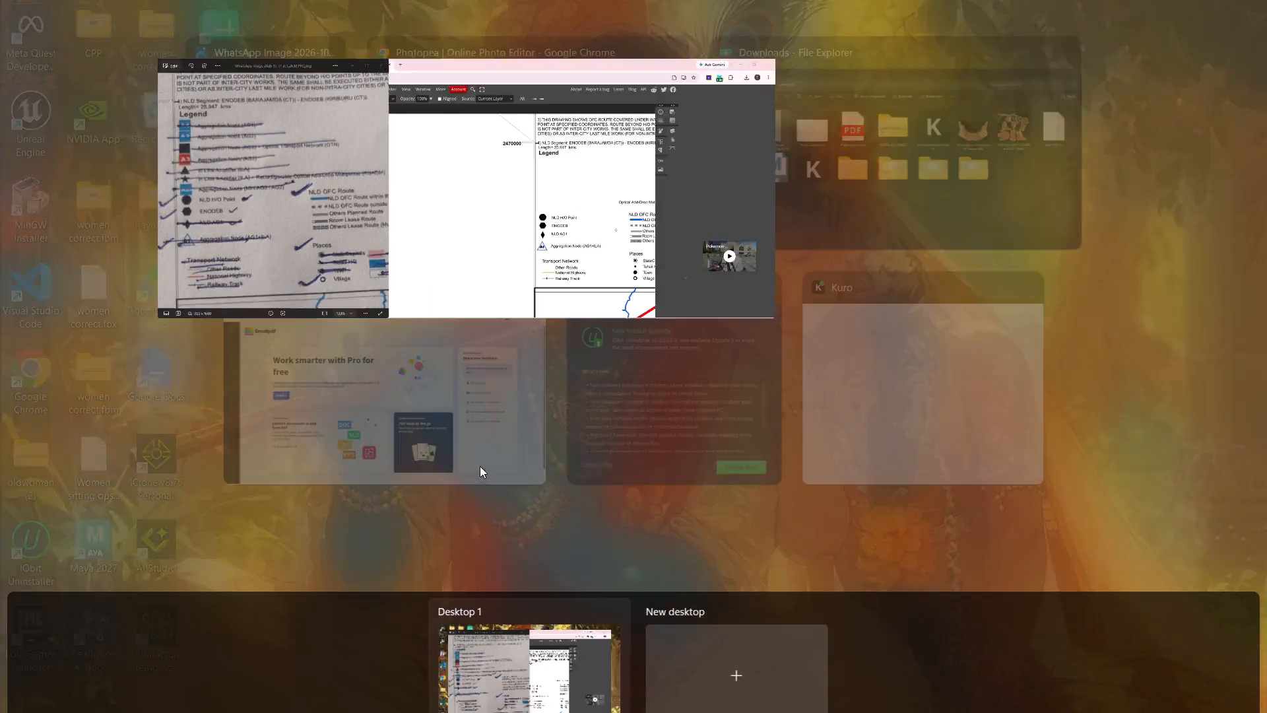
{"action": "scroll", "coordinate": [667, 565], "scroll_direction": "down", "scroll_amount": 1}
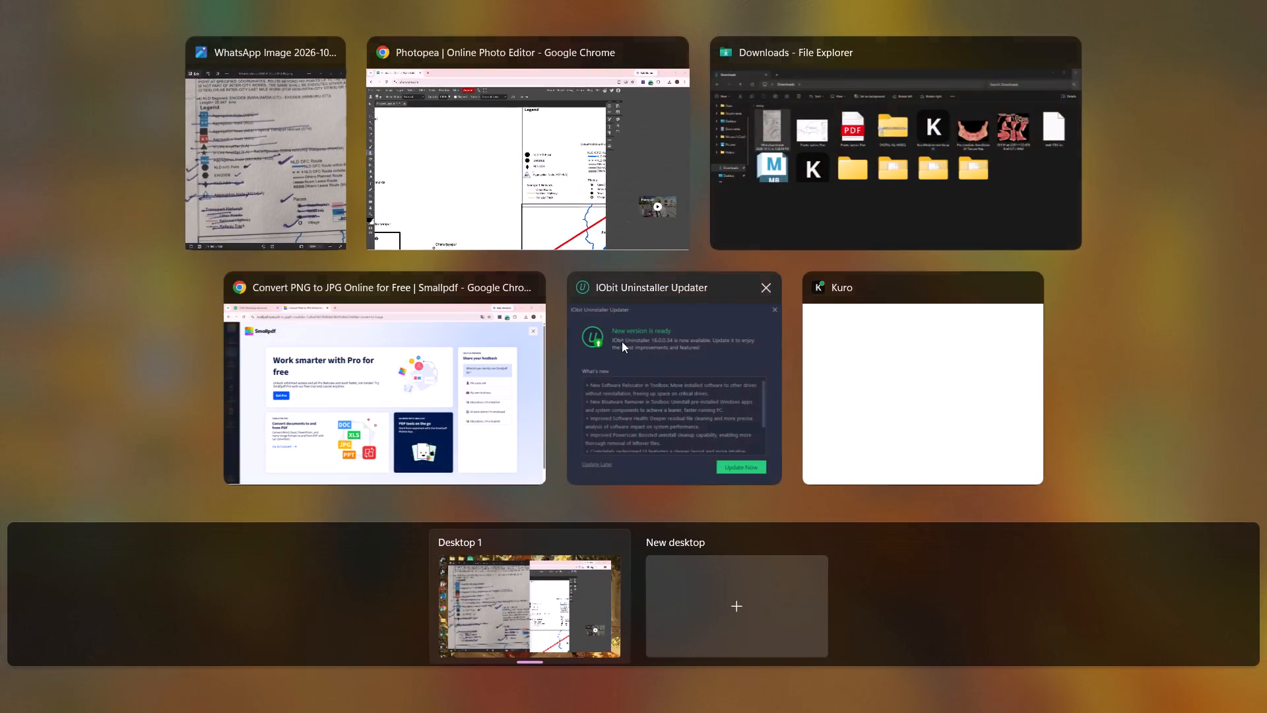
{"action": "left_click", "coordinate": [511, 169]}
{"action": "scroll", "coordinate": [676, 425], "scroll_direction": "up", "scroll_amount": 2}
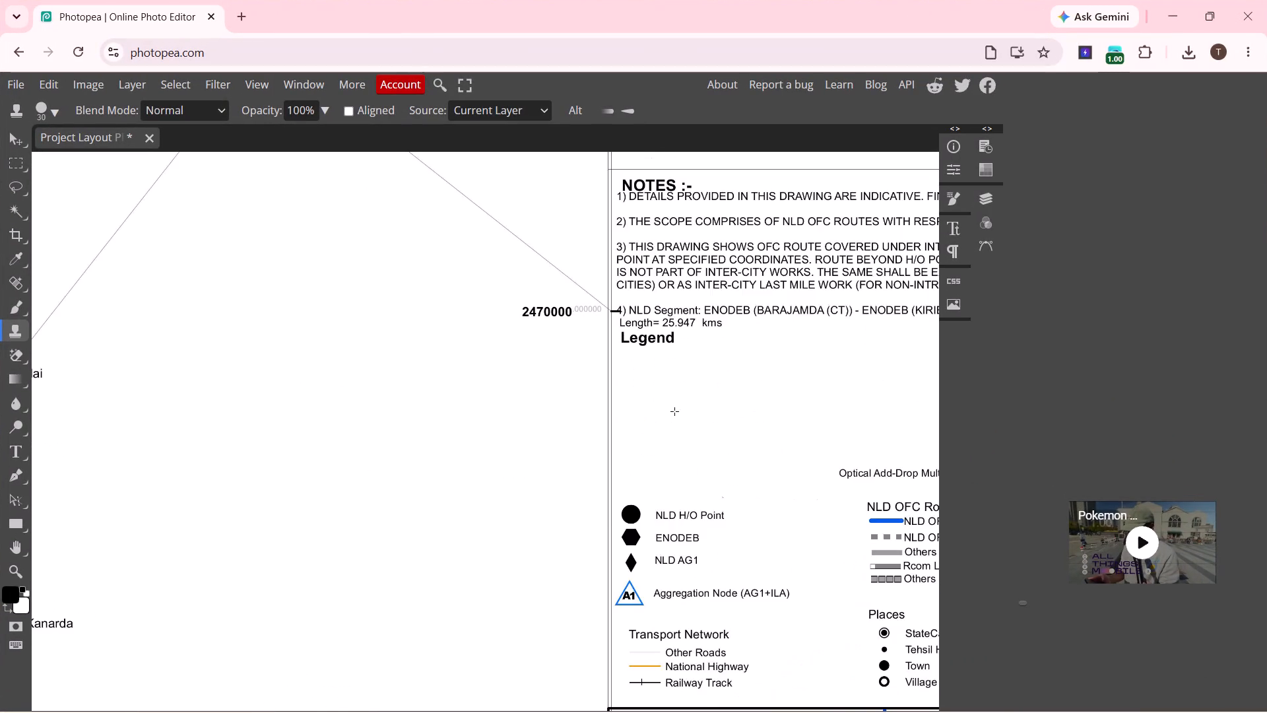
{"action": "scroll", "coordinate": [671, 448], "scroll_direction": "down", "scroll_amount": 1}
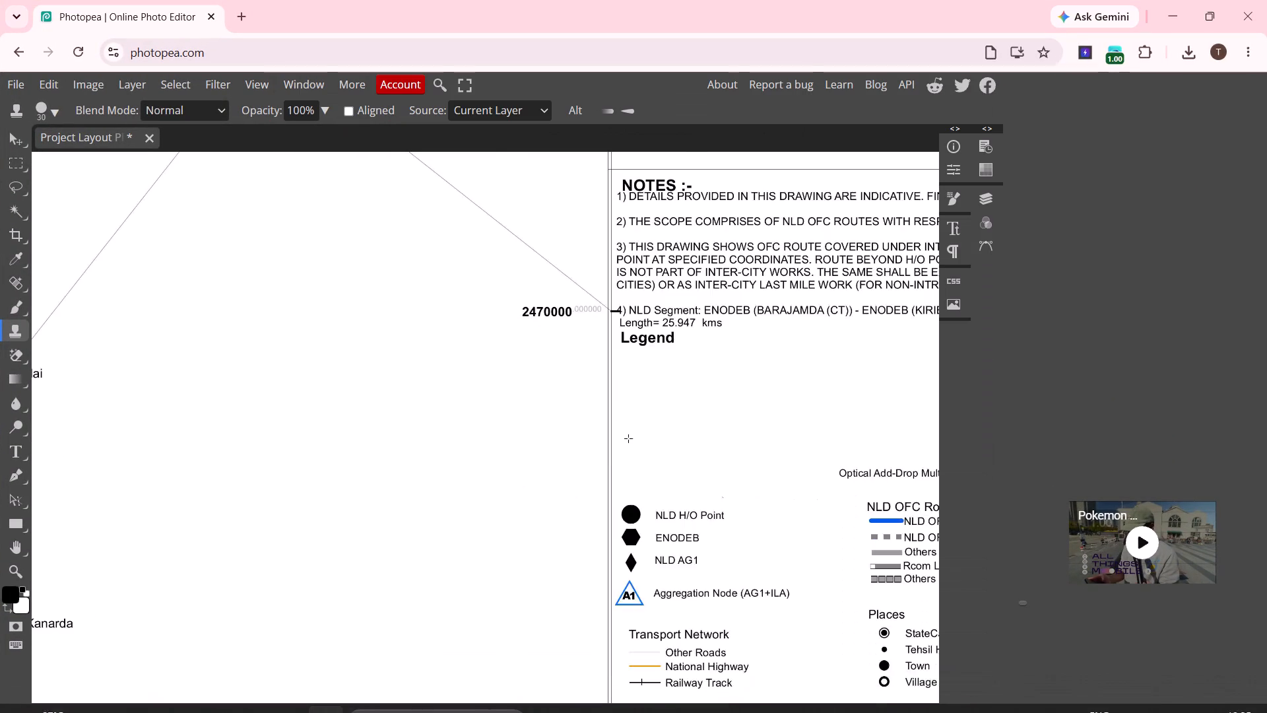
With the 30 px clone brush, paint out the "NLD AG1" legend label and its black diamond symbol.
{"action": "scroll", "coordinate": [643, 492], "scroll_direction": "up", "scroll_amount": 2, "text": "ctrl"}
{"action": "scroll", "coordinate": [653, 506], "scroll_direction": "down", "scroll_amount": 3, "text": "ctrl"}
{"action": "scroll", "coordinate": [669, 568], "scroll_direction": "up", "scroll_amount": 6, "text": "alt"}
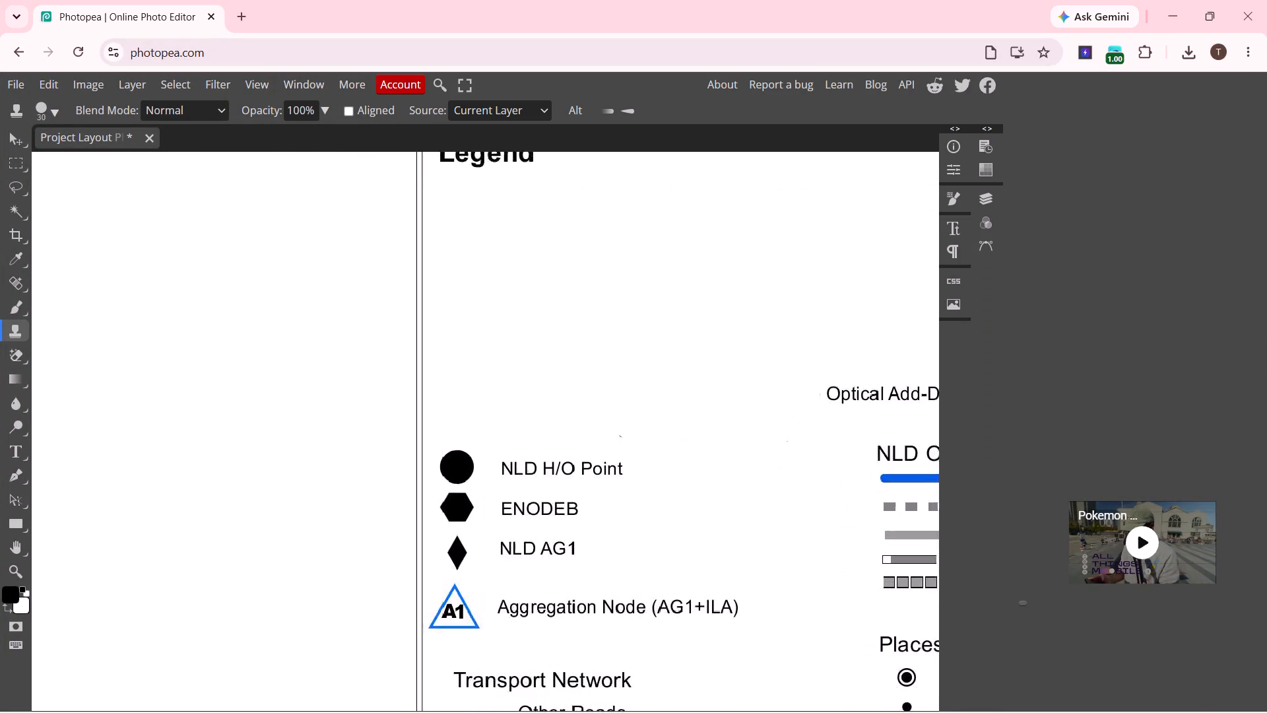
{"action": "scroll", "coordinate": [629, 585], "scroll_direction": "up", "scroll_amount": 9, "text": "alt"}
{"action": "left_click_drag", "start_coordinate": [550, 518], "coordinate": [524, 517]}
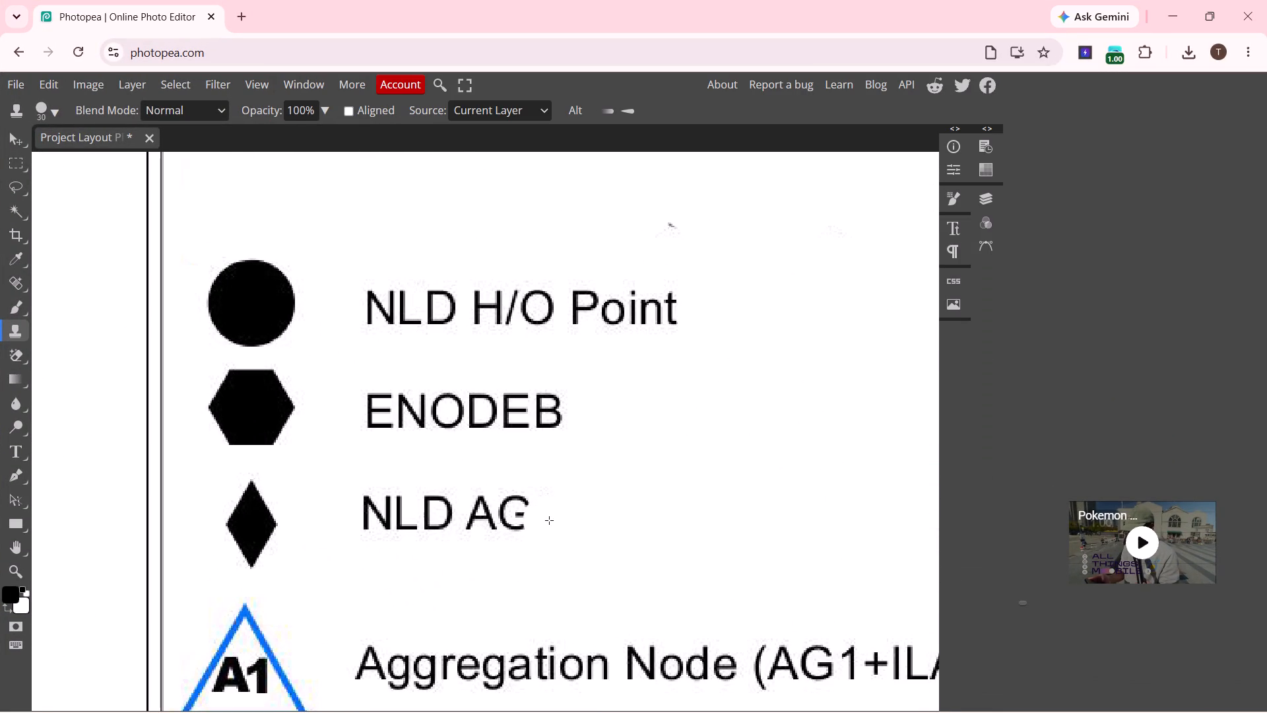
{"action": "left_click_drag", "start_coordinate": [524, 517], "coordinate": [244, 499]}
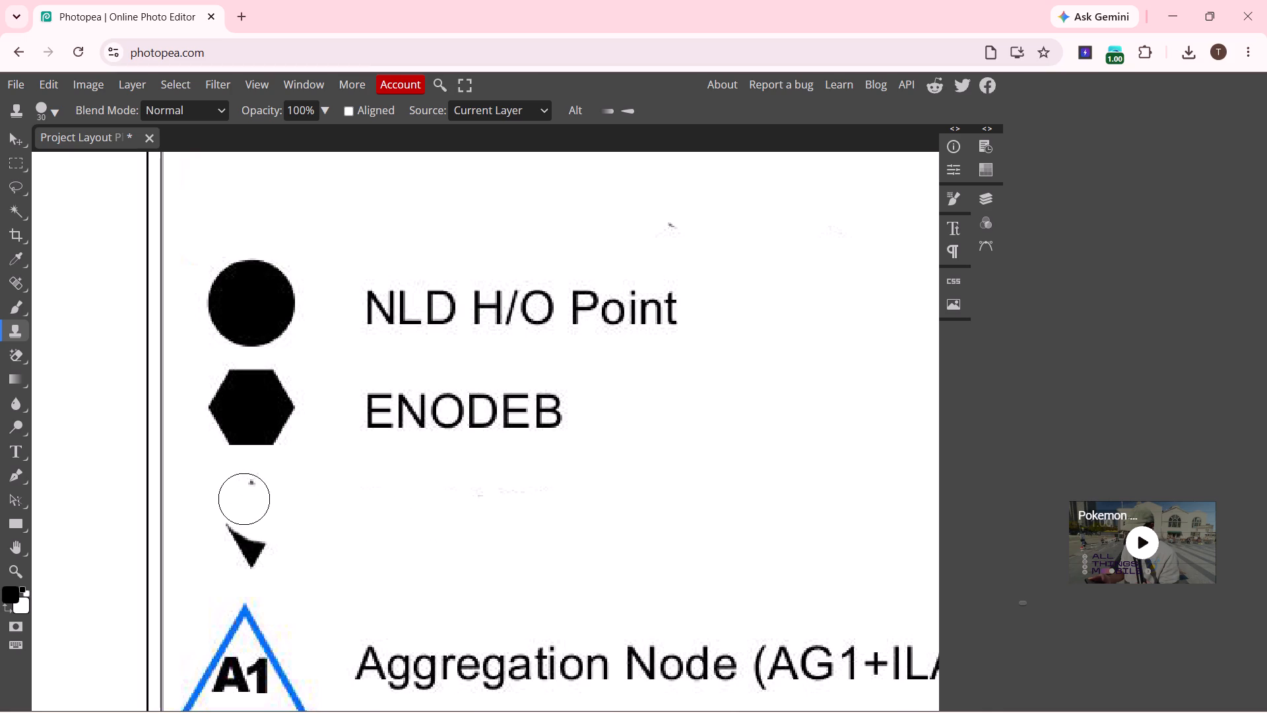
{"action": "left_click_drag", "start_coordinate": [244, 499], "coordinate": [288, 544]}
{"action": "scroll", "coordinate": [637, 553], "scroll_direction": "down", "scroll_amount": 3, "text": "alt"}
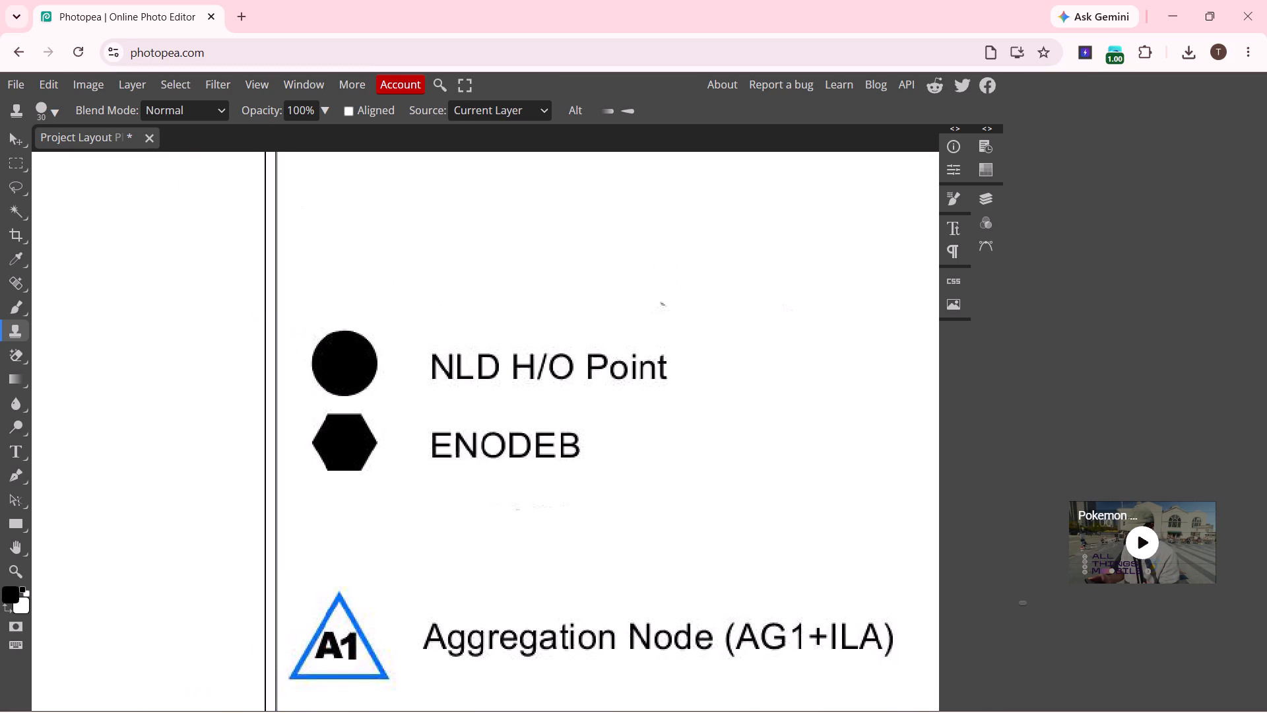
Check the marked-up photo and paint out the crossed-out "Aggregation Node (AG1+ILA)" legend entry, undoing any stroke that clones unwanted lettering.
{"action": "scroll", "coordinate": [640, 553], "scroll_direction": "down", "scroll_amount": 4}
{"action": "left_click", "coordinate": [583, 225]}
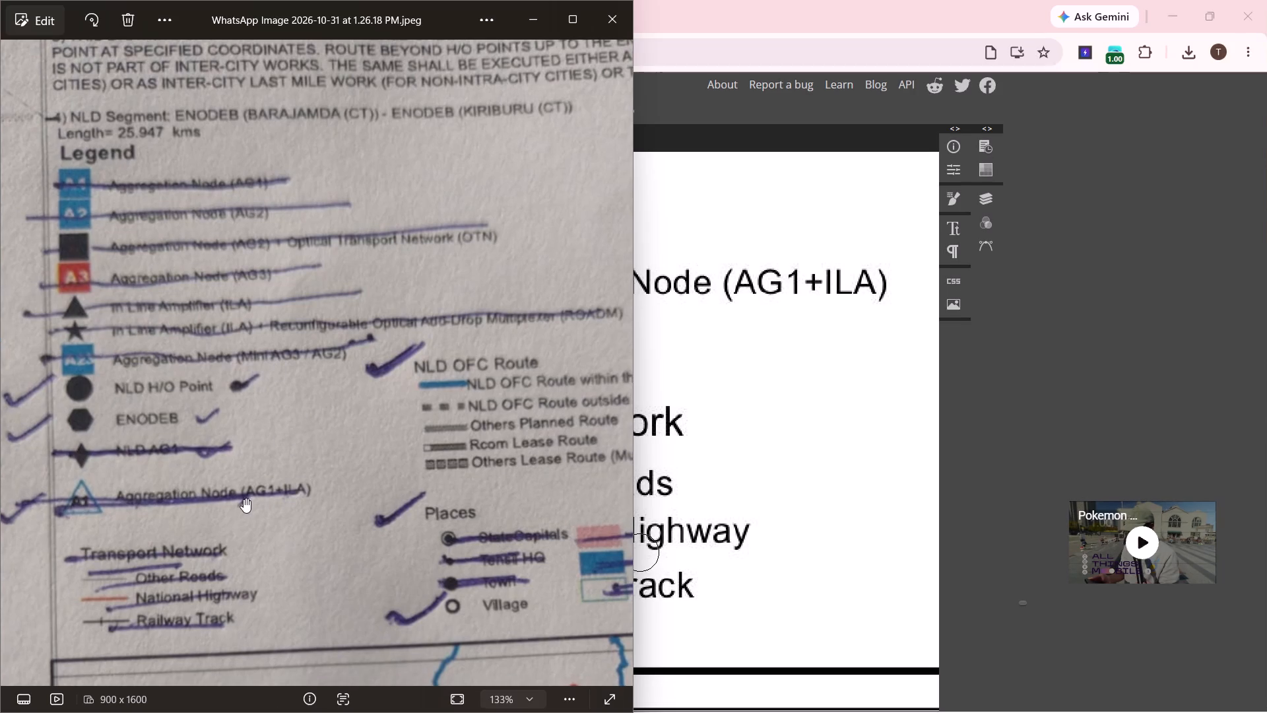
{"action": "left_click", "coordinate": [529, 7]}
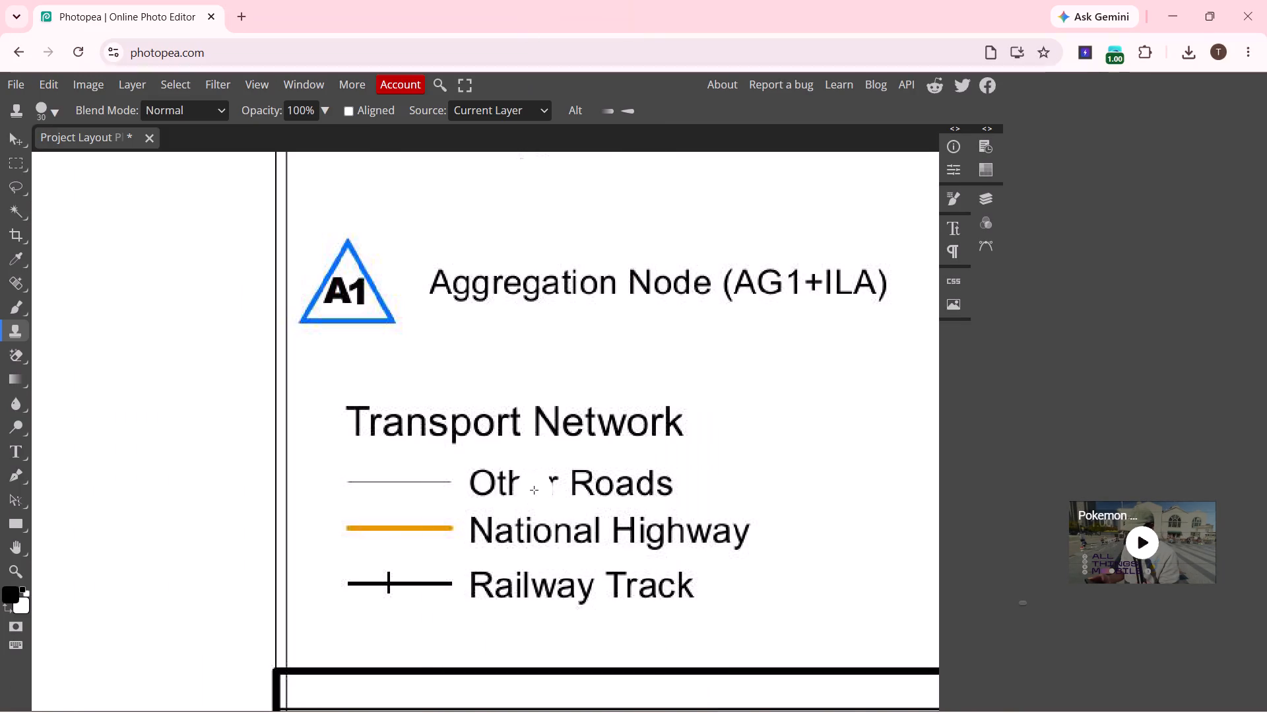
{"action": "left_click_drag", "start_coordinate": [885, 285], "coordinate": [762, 251]}
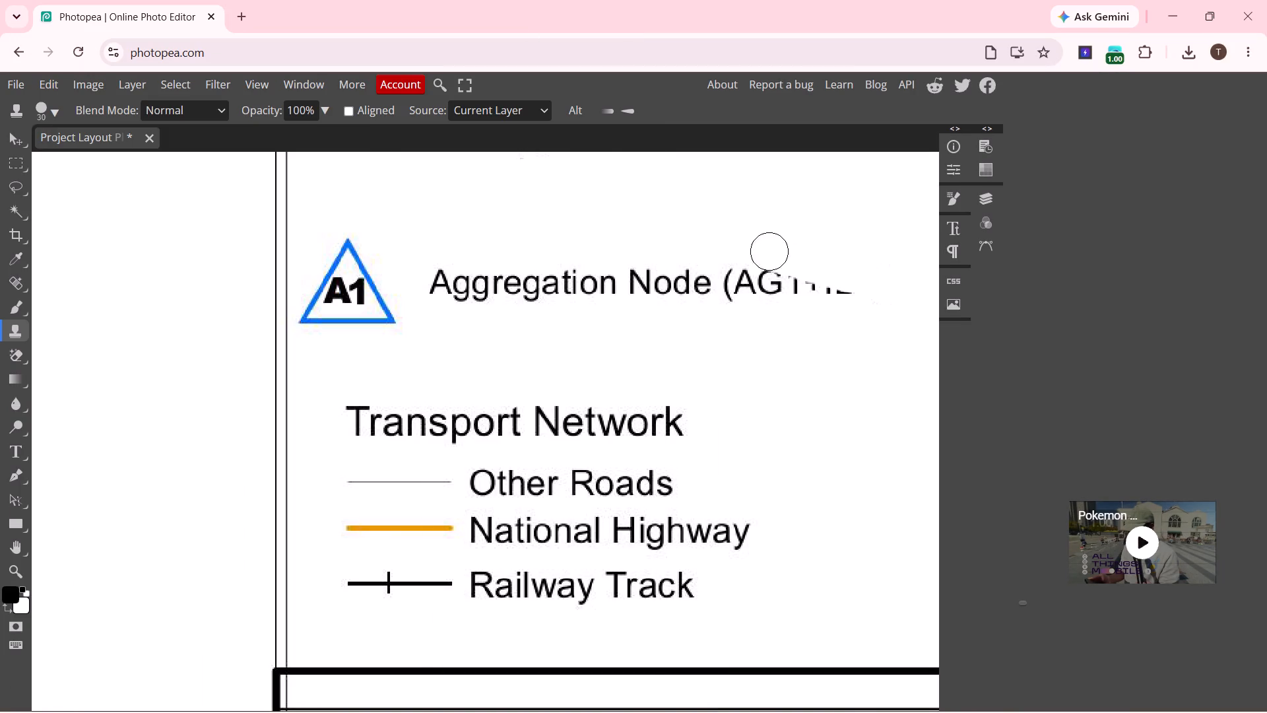
{"action": "left_click_drag", "start_coordinate": [762, 251], "coordinate": [534, 289]}
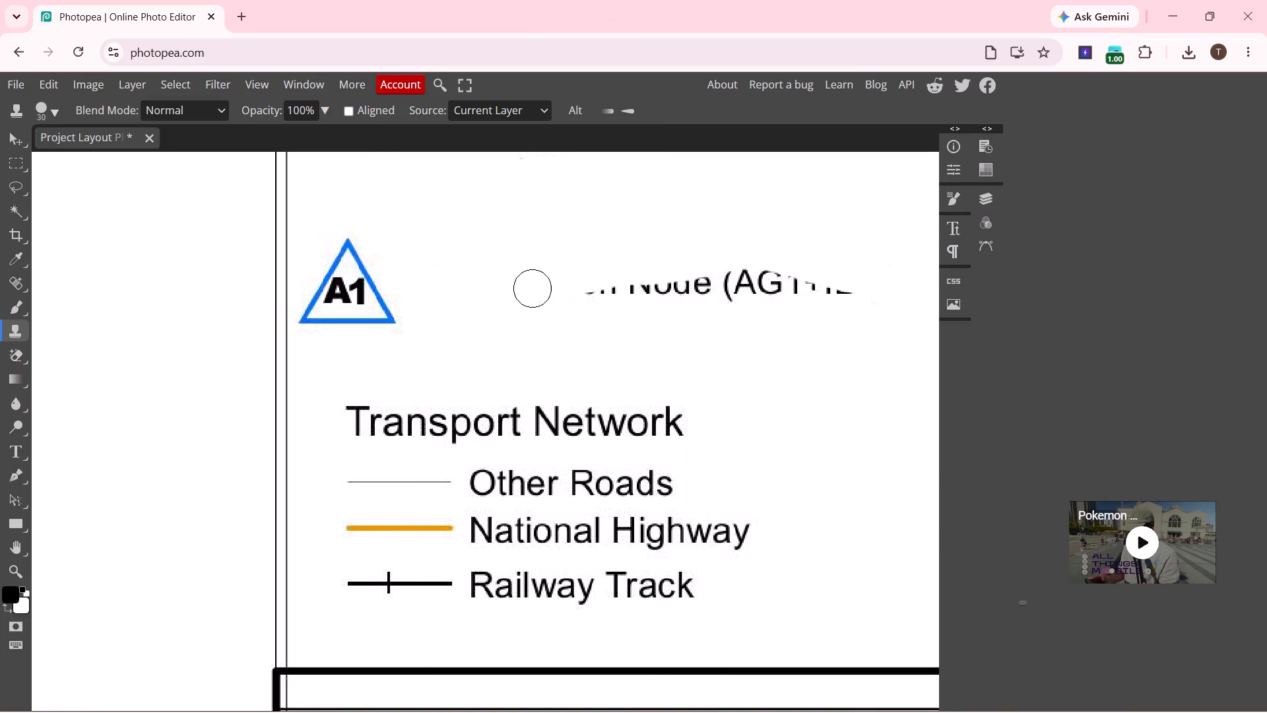
{"action": "left_click_drag", "start_coordinate": [534, 289], "coordinate": [642, 281]}
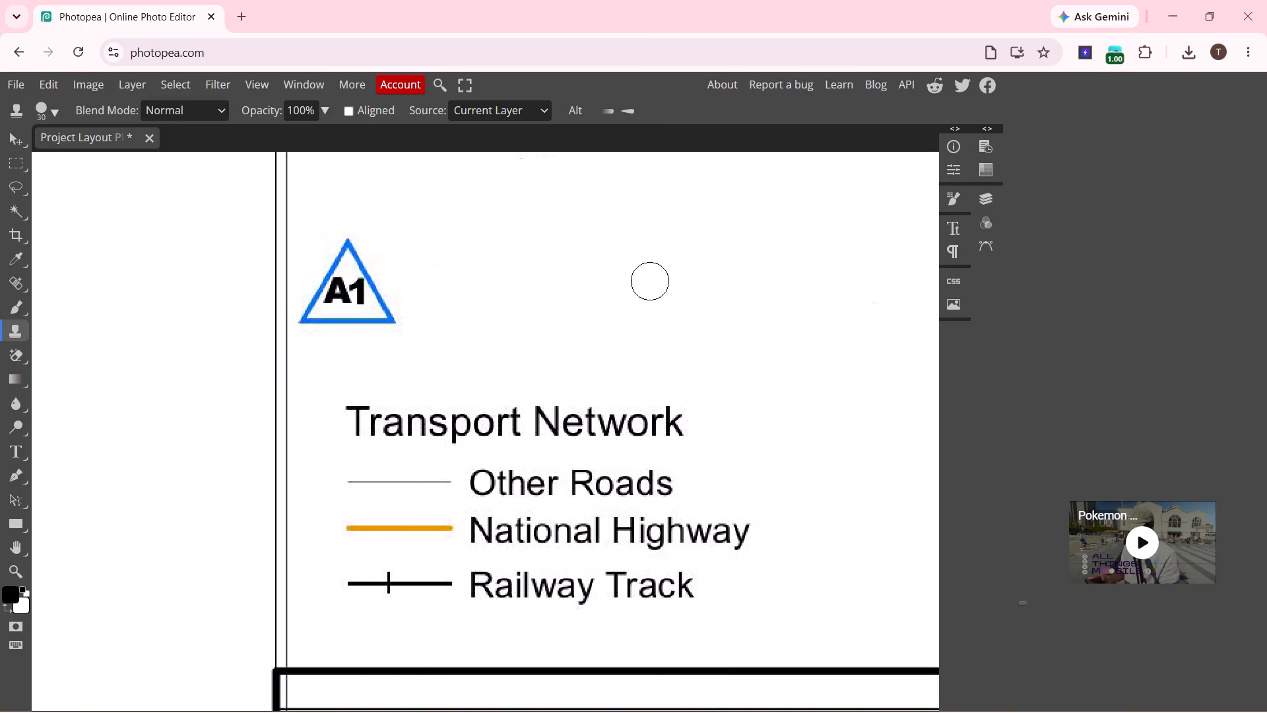
{"action": "left_click_drag", "start_coordinate": [642, 281], "coordinate": [346, 223]}
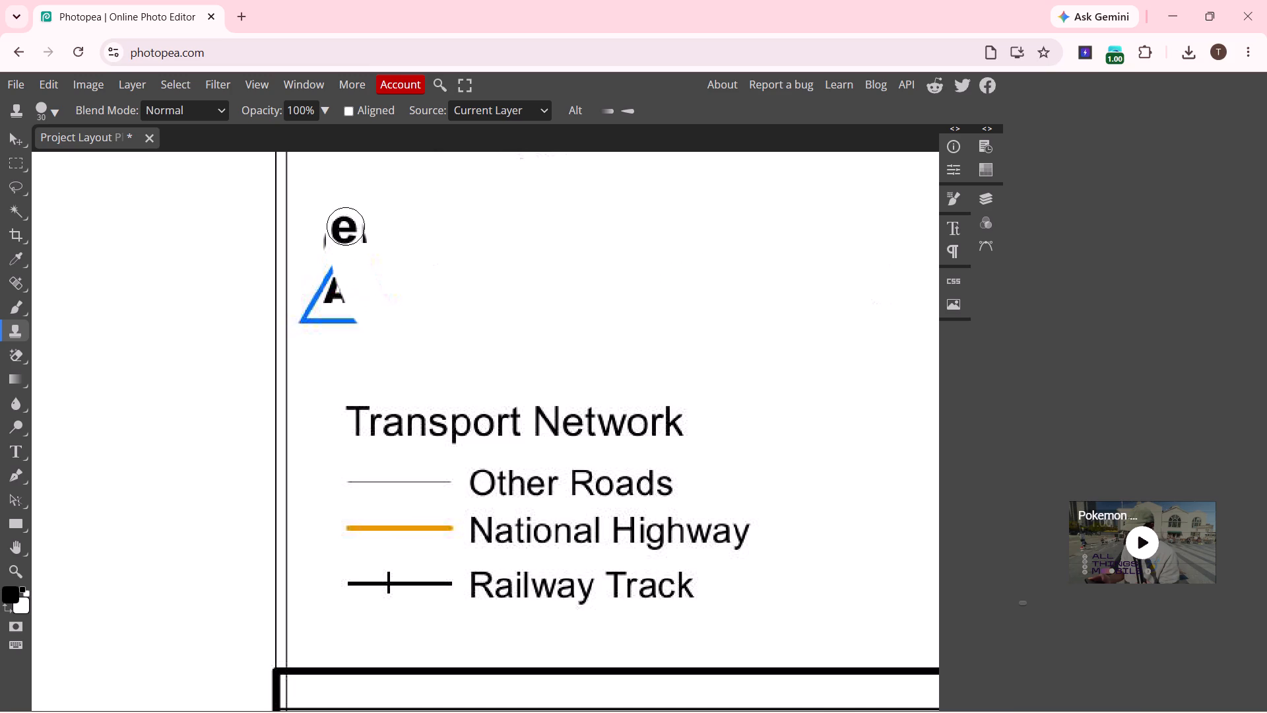
{"action": "key", "text": "ctrl+z"}
{"action": "left_click_drag", "start_coordinate": [430, 281], "coordinate": [535, 275]}
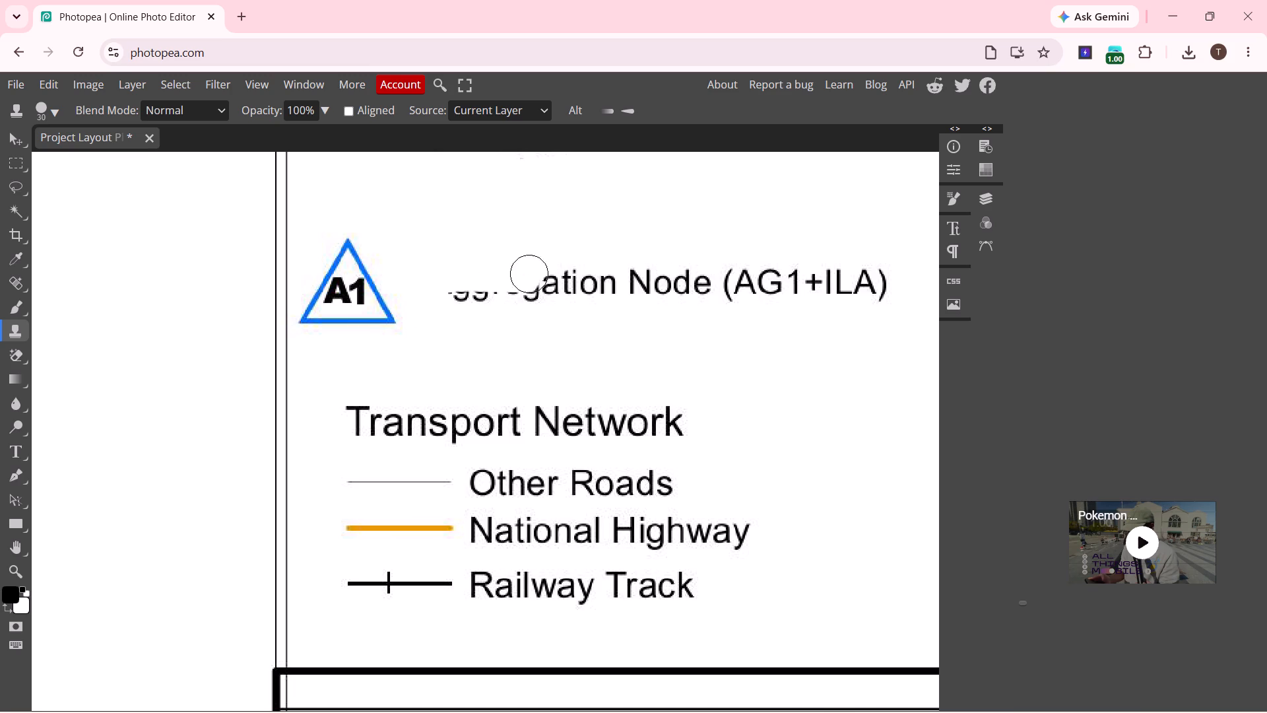
Paint out the remaining text of the "Aggregation Node (AG1+ILA)" legend label with blank background using the 30 px clone brush.
{"action": "left_click_drag", "start_coordinate": [535, 275], "coordinate": [631, 292]}
{"action": "left_click", "coordinate": [517, 201], "text": "alt"}
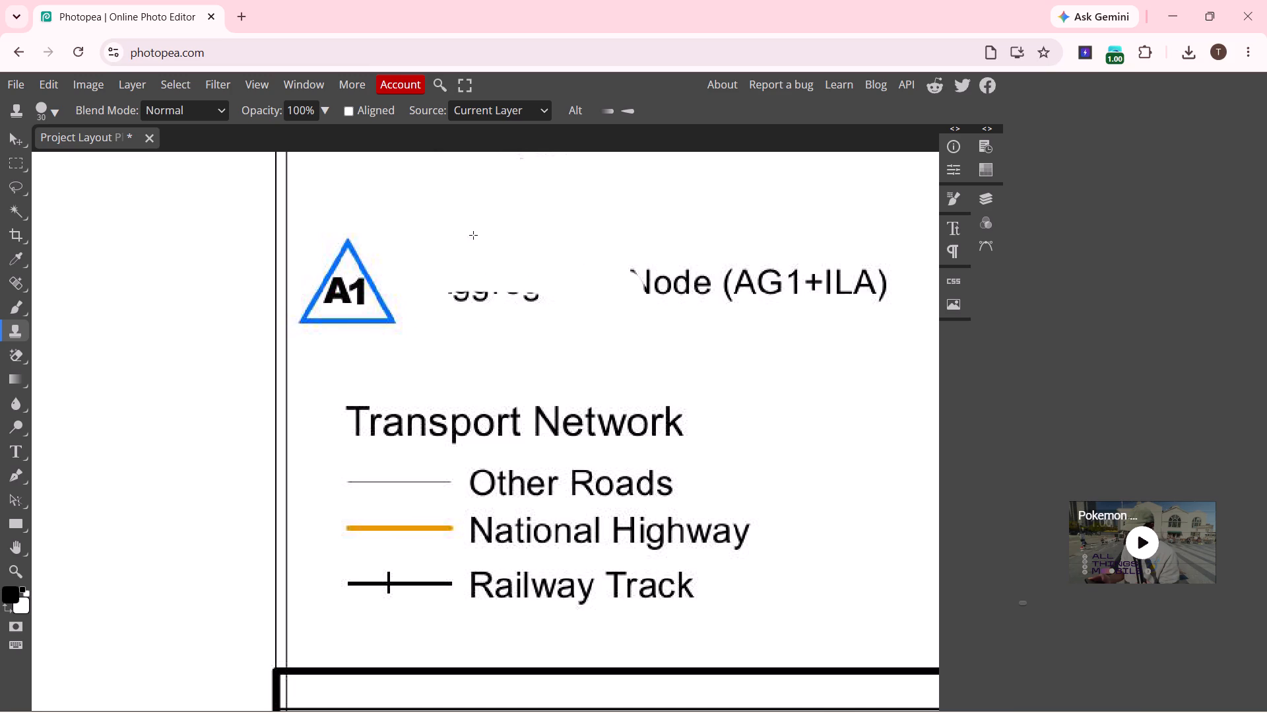
{"action": "left_click_drag", "start_coordinate": [446, 298], "coordinate": [661, 286]}
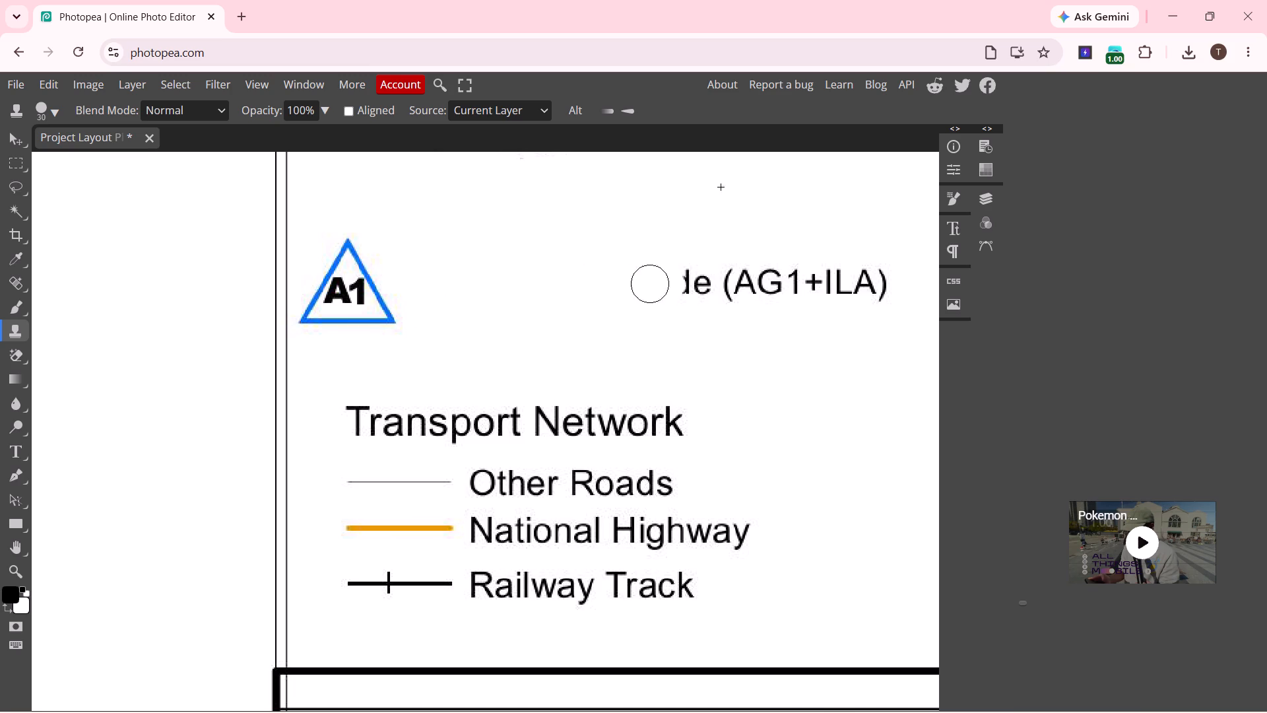
{"action": "left_click_drag", "start_coordinate": [661, 286], "coordinate": [701, 280]}
{"action": "left_click", "coordinate": [424, 184], "text": "alt"}
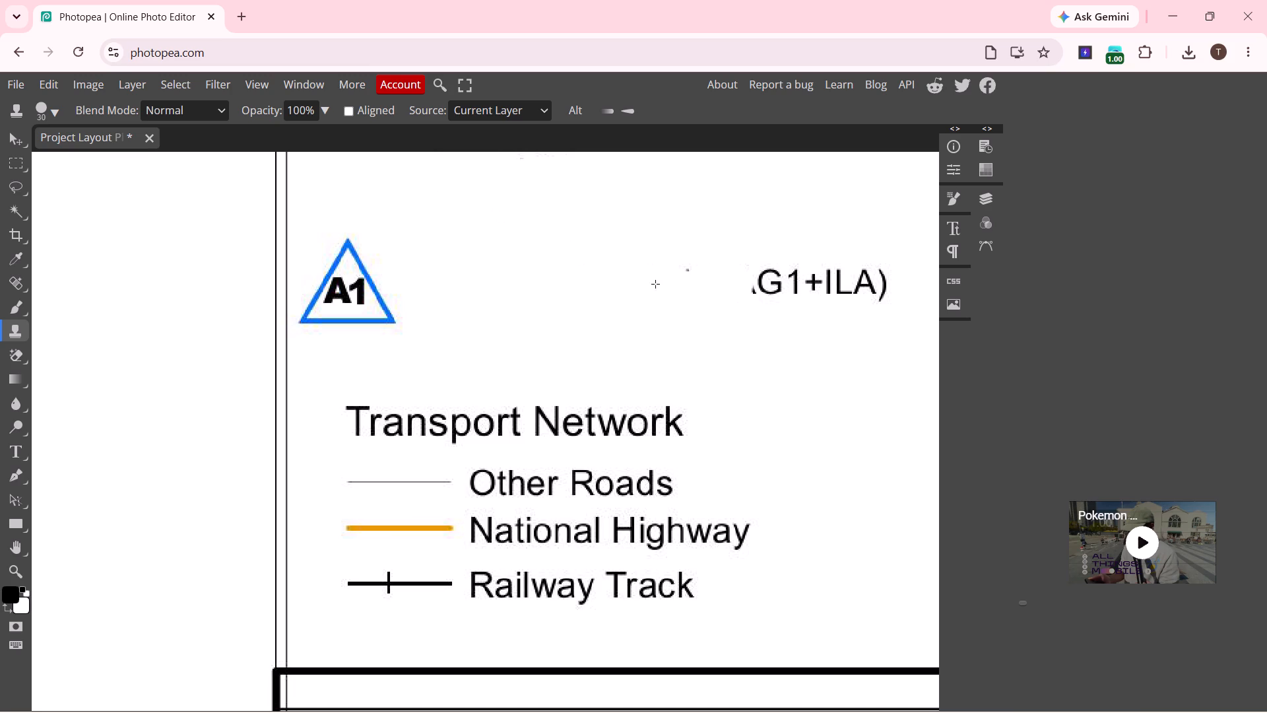
{"action": "left_click_drag", "start_coordinate": [680, 281], "coordinate": [849, 275]}
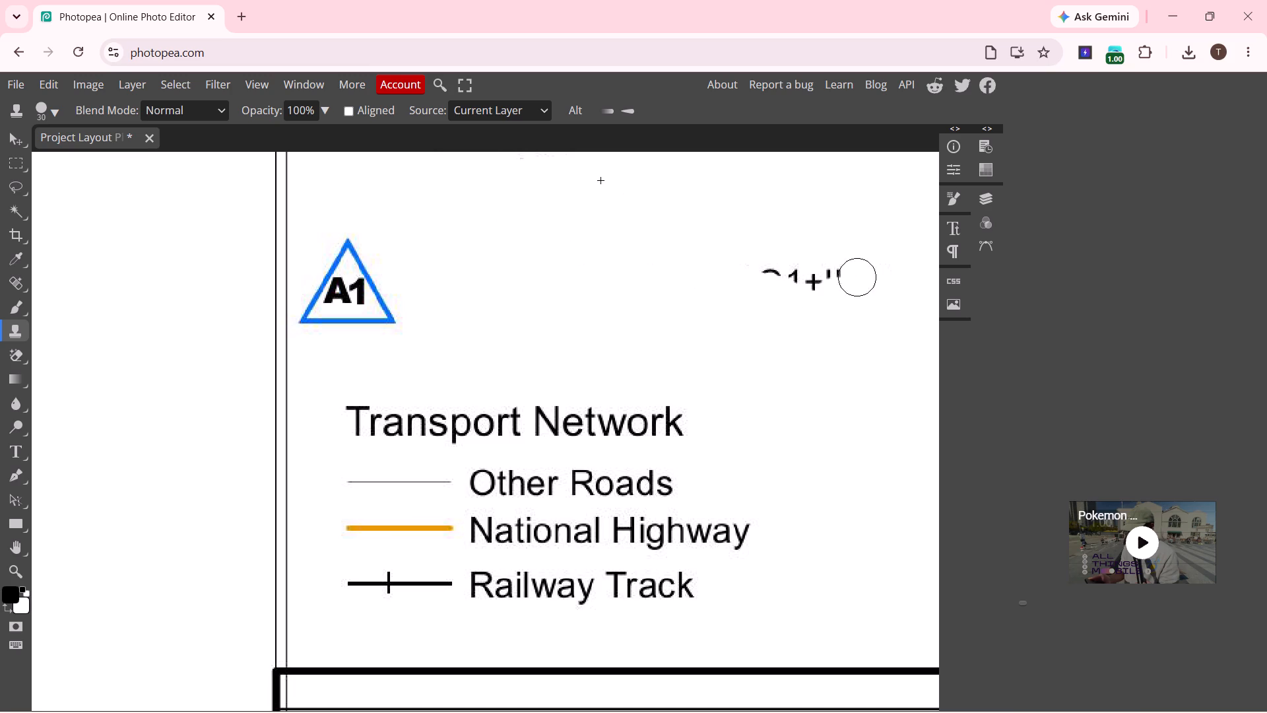
{"action": "left_click_drag", "start_coordinate": [849, 275], "coordinate": [737, 281]}
Clone blank background over the blue A1 triangle icon until the whole symbol is removed.
{"action": "left_click", "coordinate": [787, 251], "text": "alt"}
{"action": "left_click_drag", "start_coordinate": [358, 223], "coordinate": [359, 258]}
{"action": "left_click_drag", "start_coordinate": [359, 258], "coordinate": [321, 285]}
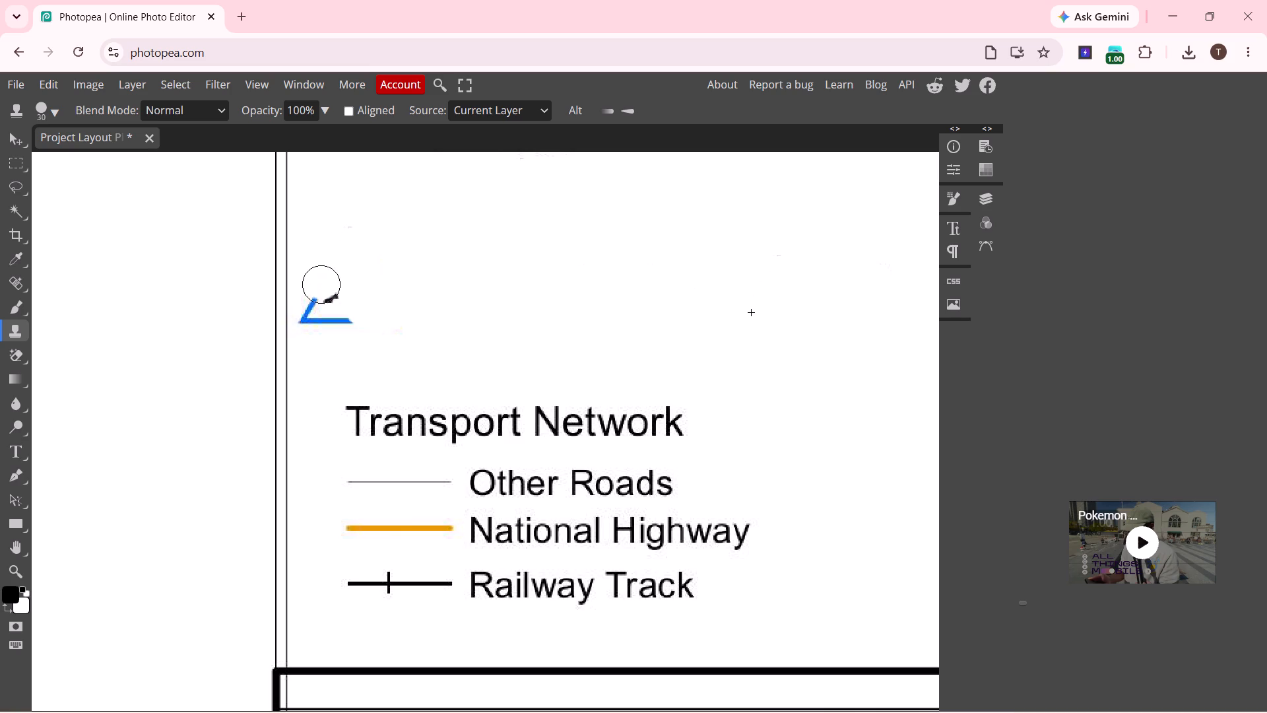
{"action": "left_click_drag", "start_coordinate": [321, 285], "coordinate": [313, 312]}
{"action": "left_click_drag", "start_coordinate": [313, 312], "coordinate": [358, 259]}
Check the marked-up photo, enlarge the clone brush to 80 px, and paint out the "Transport Network" heading, "Other Roads" and "National Highway" labels.
{"action": "left_click", "coordinate": [594, 158]}
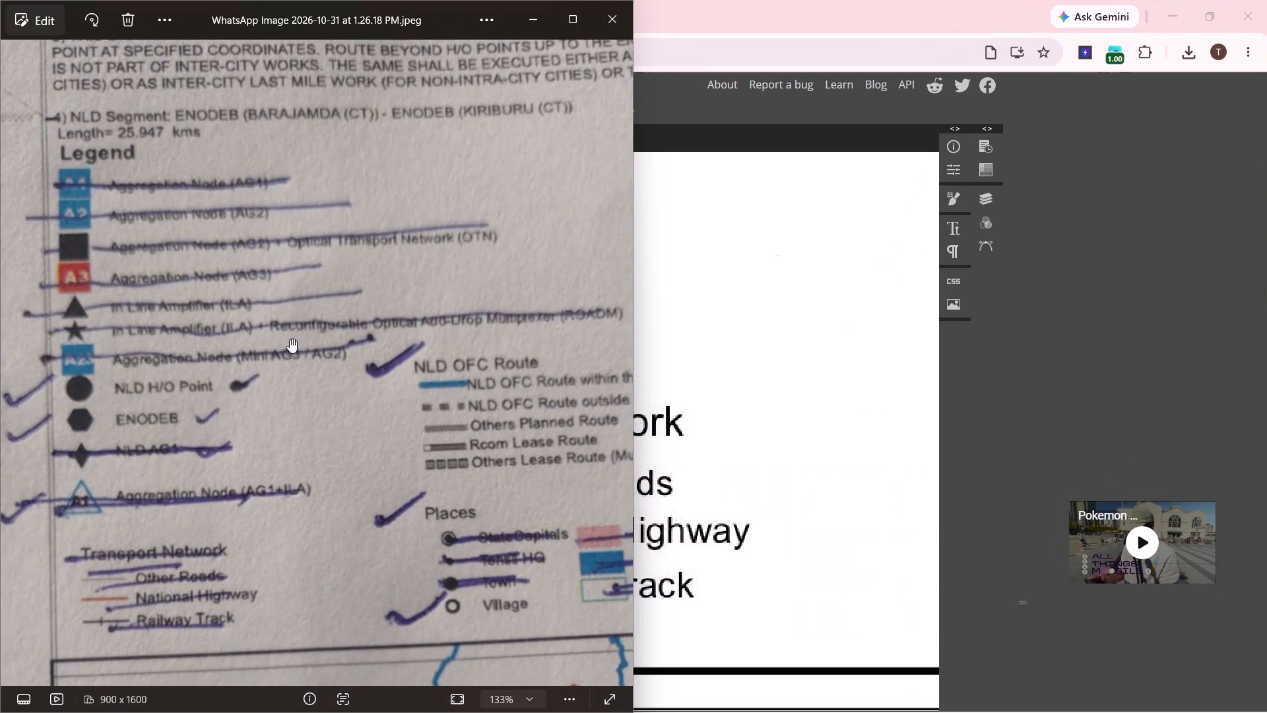
{"action": "scroll", "coordinate": [368, 410], "scroll_direction": "down", "scroll_amount": 2}
{"action": "scroll", "coordinate": [434, 460], "scroll_direction": "down", "scroll_amount": 1}
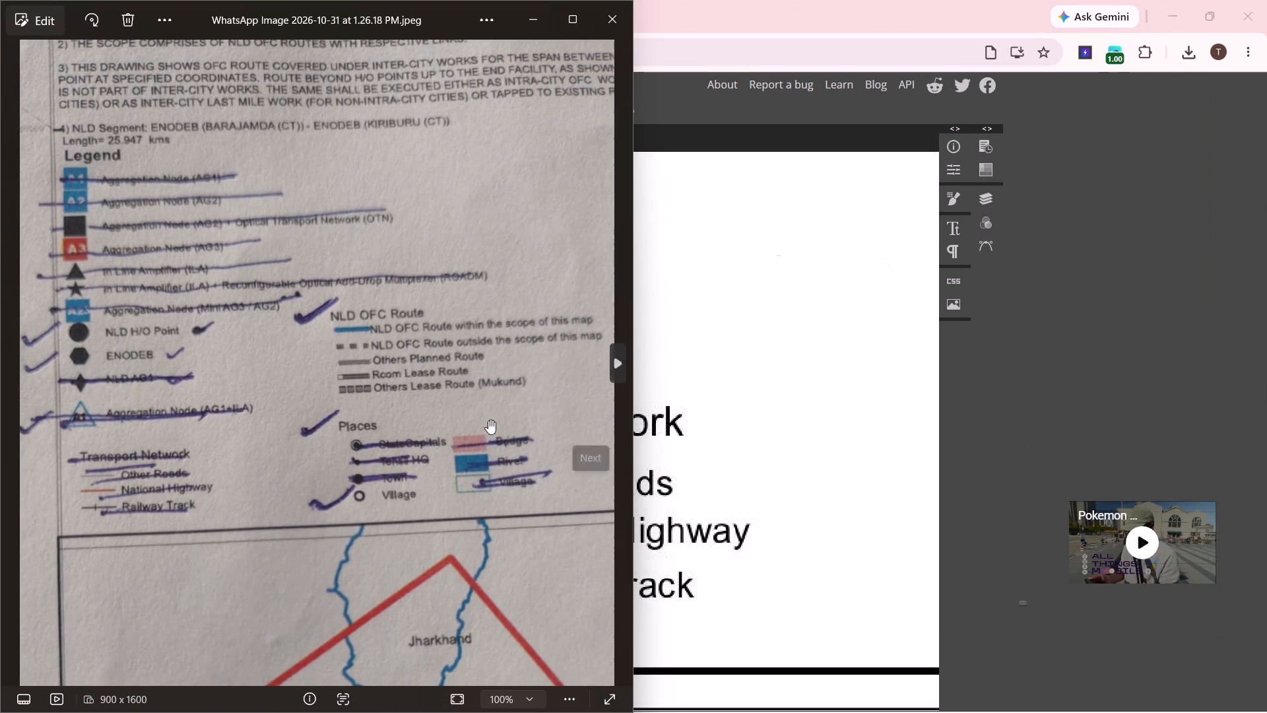
{"action": "left_click", "coordinate": [594, 190]}
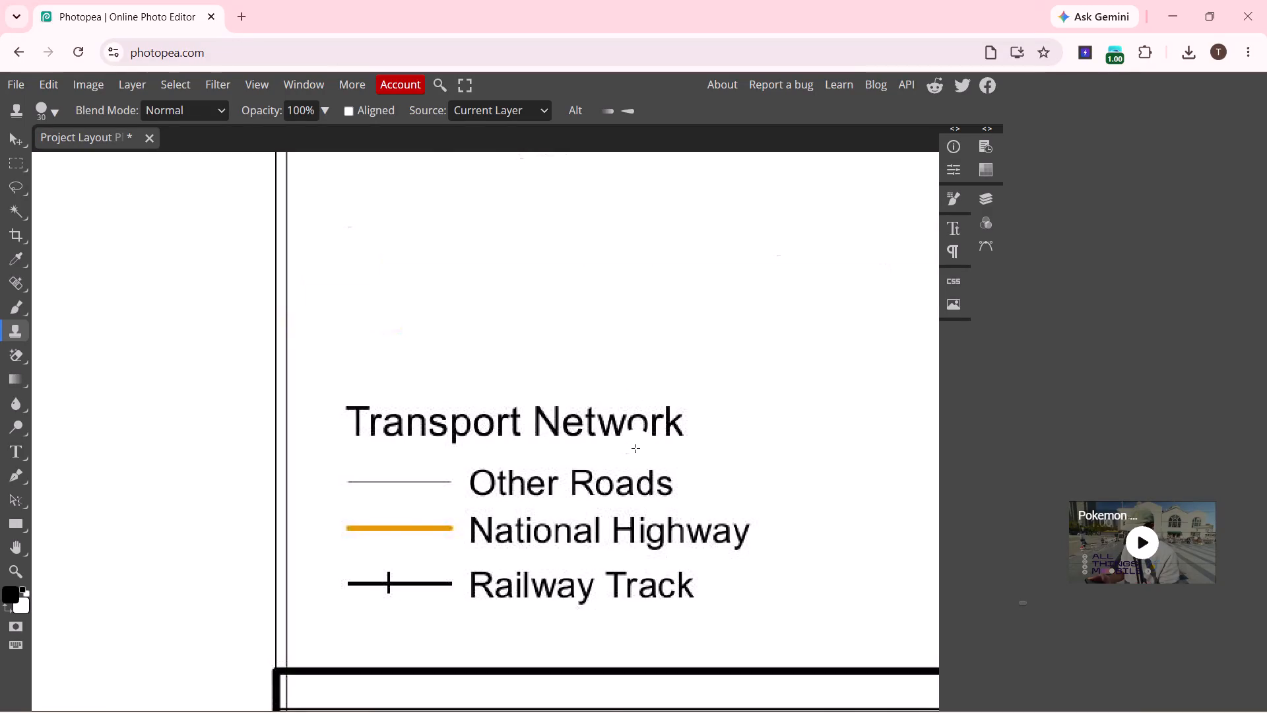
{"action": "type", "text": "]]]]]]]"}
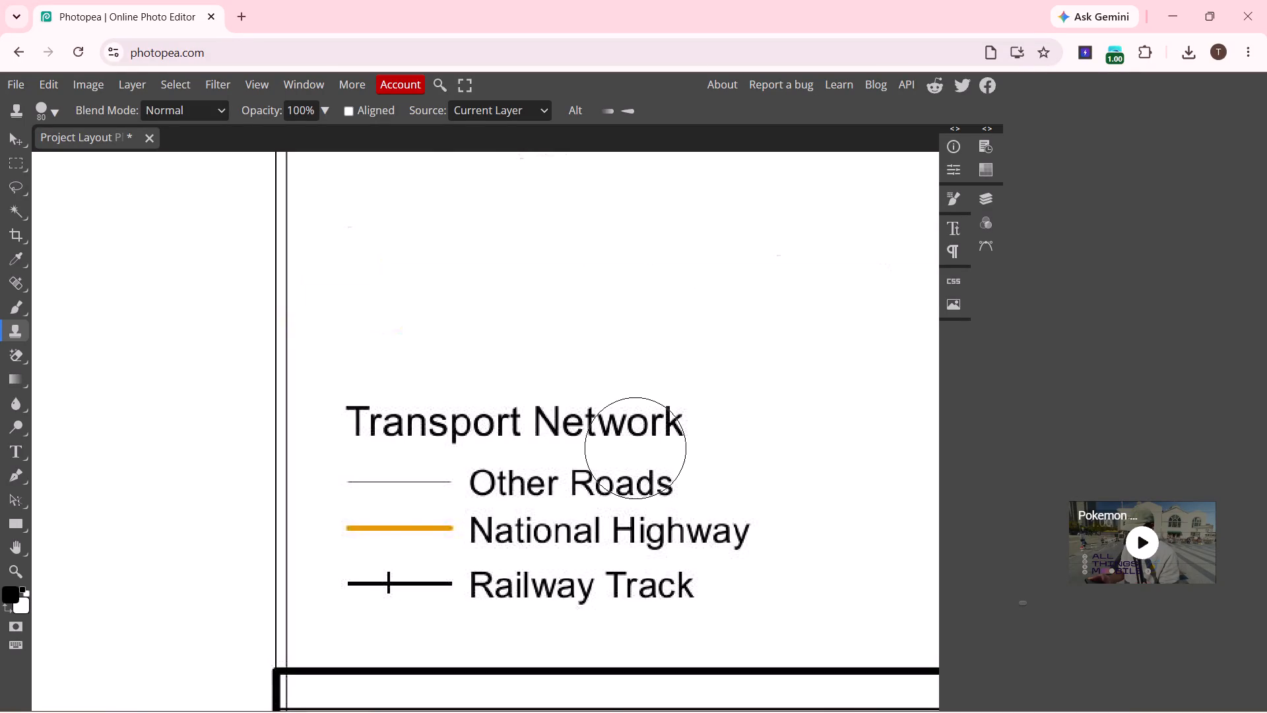
{"action": "left_click", "coordinate": [655, 294], "text": "alt"}
{"action": "left_click_drag", "start_coordinate": [657, 419], "coordinate": [538, 424]}
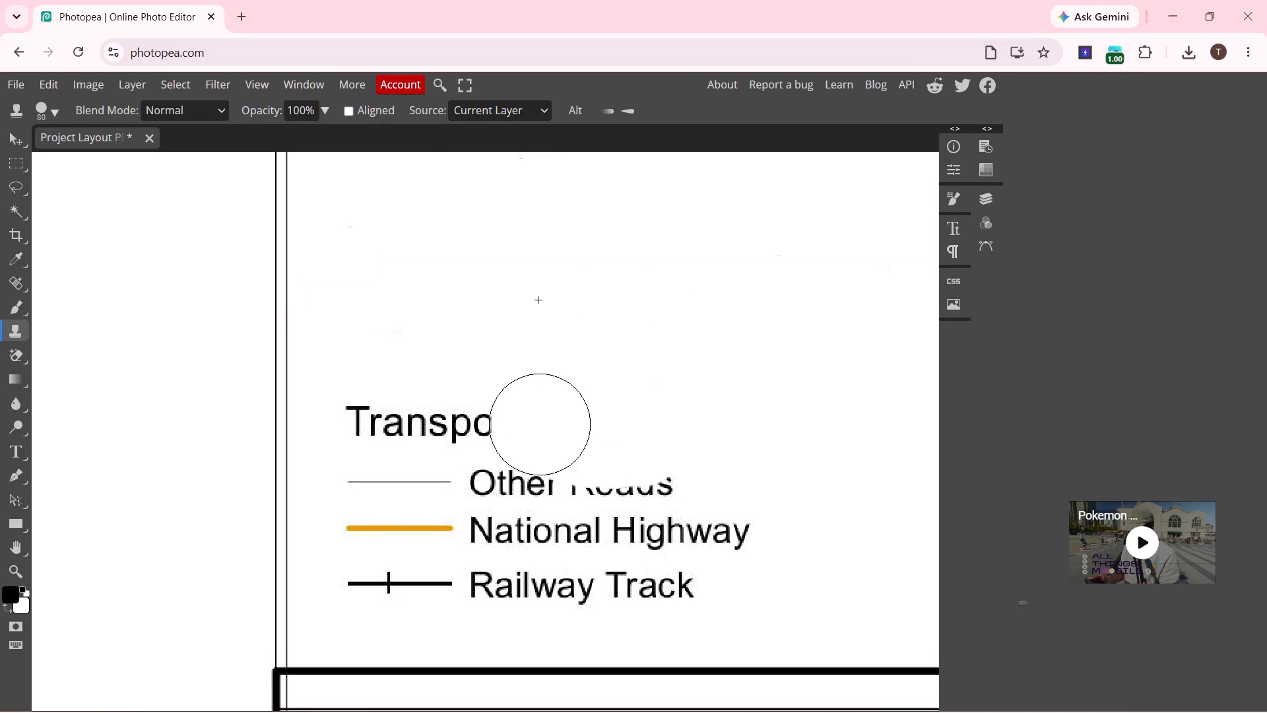
{"action": "left_click_drag", "start_coordinate": [538, 424], "coordinate": [679, 549]}
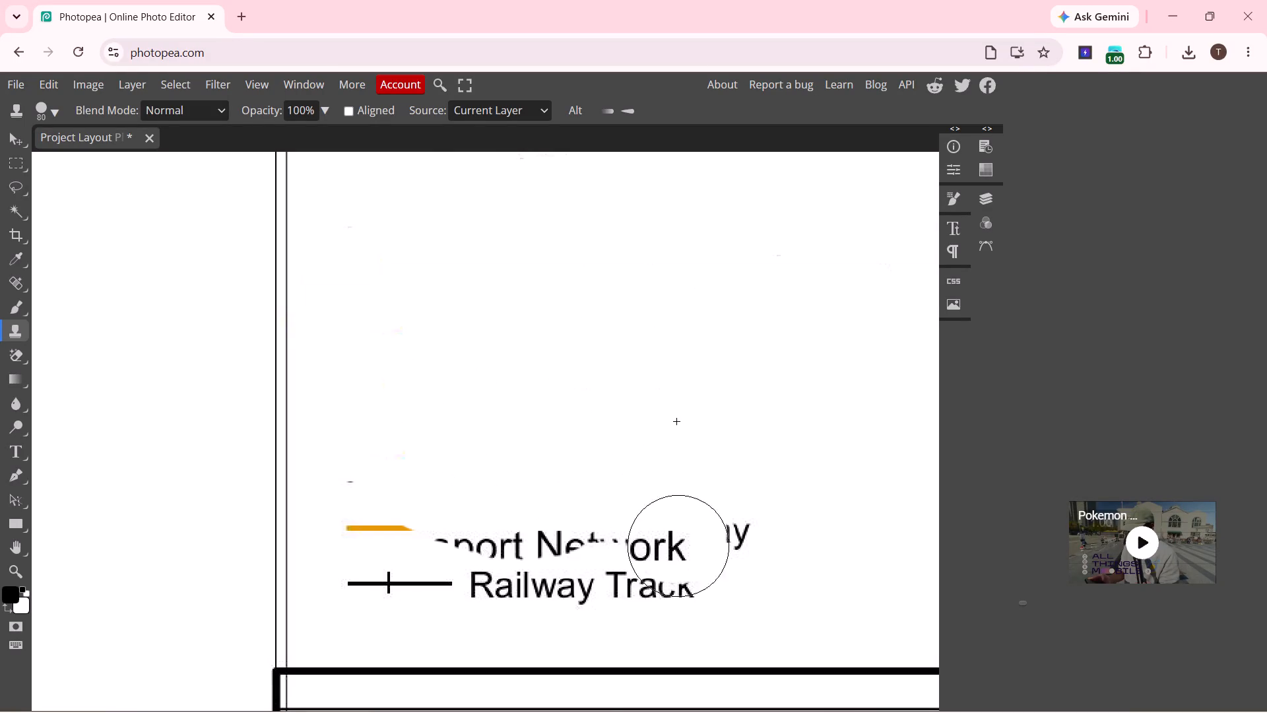
{"action": "left_click_drag", "start_coordinate": [679, 549], "coordinate": [651, 457]}
{"action": "left_click", "coordinate": [651, 199], "text": "alt"}
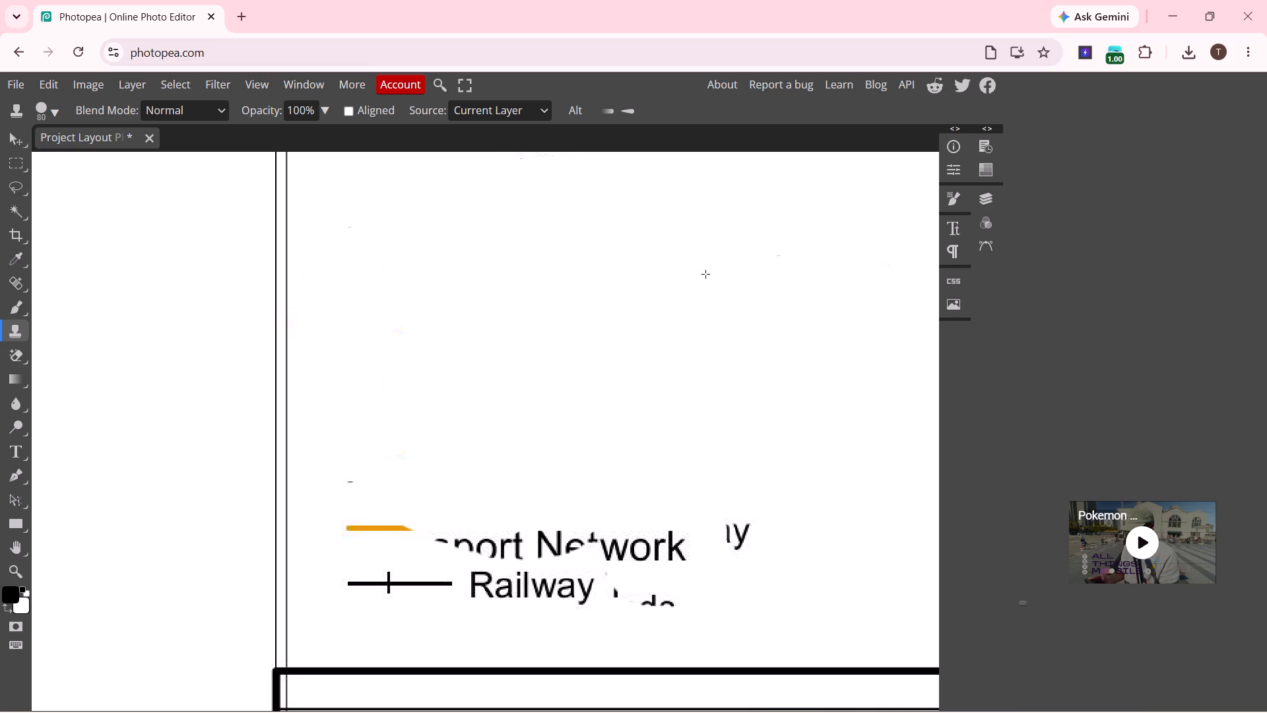
{"action": "left_click_drag", "start_coordinate": [725, 557], "coordinate": [457, 529]}
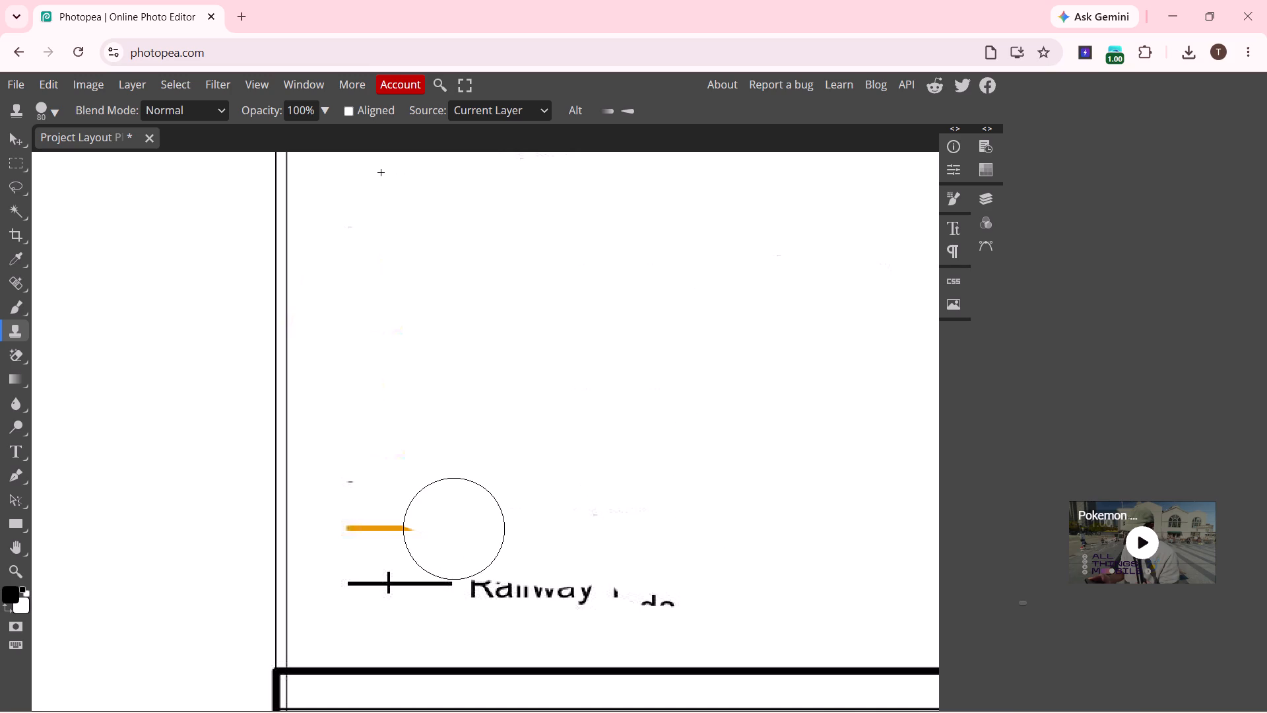
Paint out the remaining orange highway line, the railway symbol and the "Railway Track" text, including stray cloned lettering.
{"action": "left_click", "coordinate": [745, 287], "text": "alt"}
{"action": "left_click", "coordinate": [341, 496]}
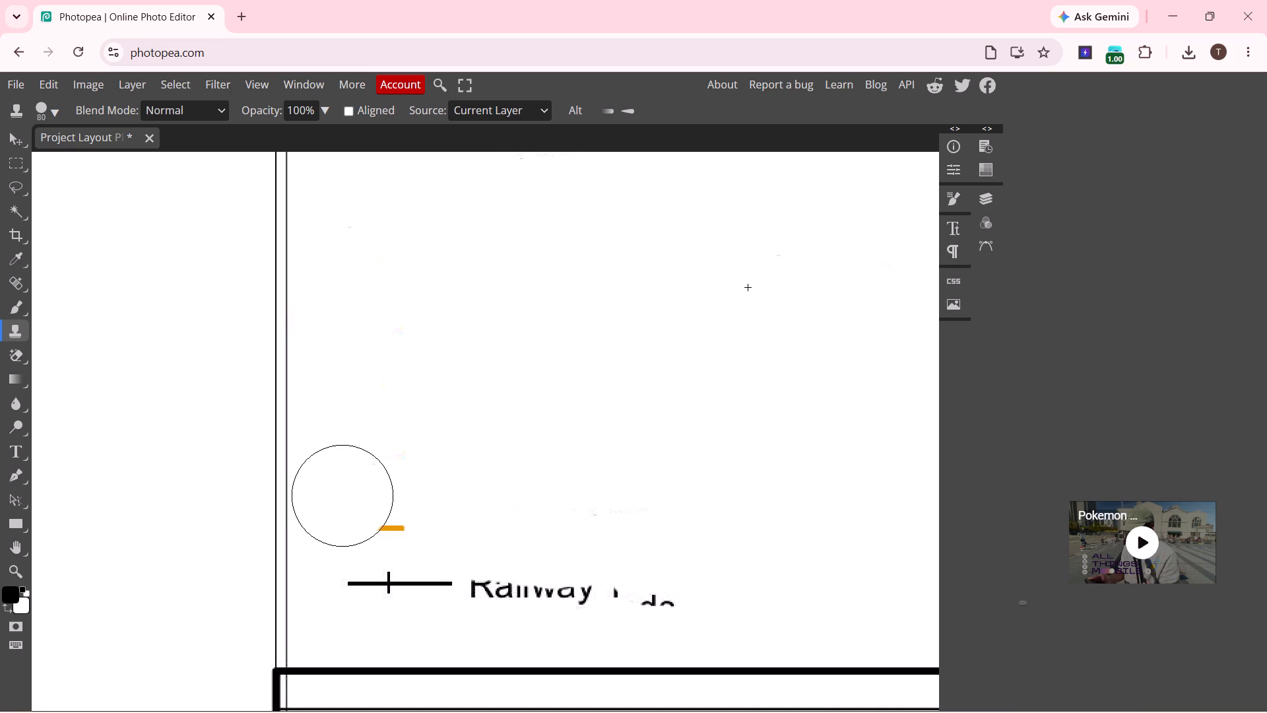
{"action": "left_click_drag", "start_coordinate": [367, 506], "coordinate": [458, 562]}
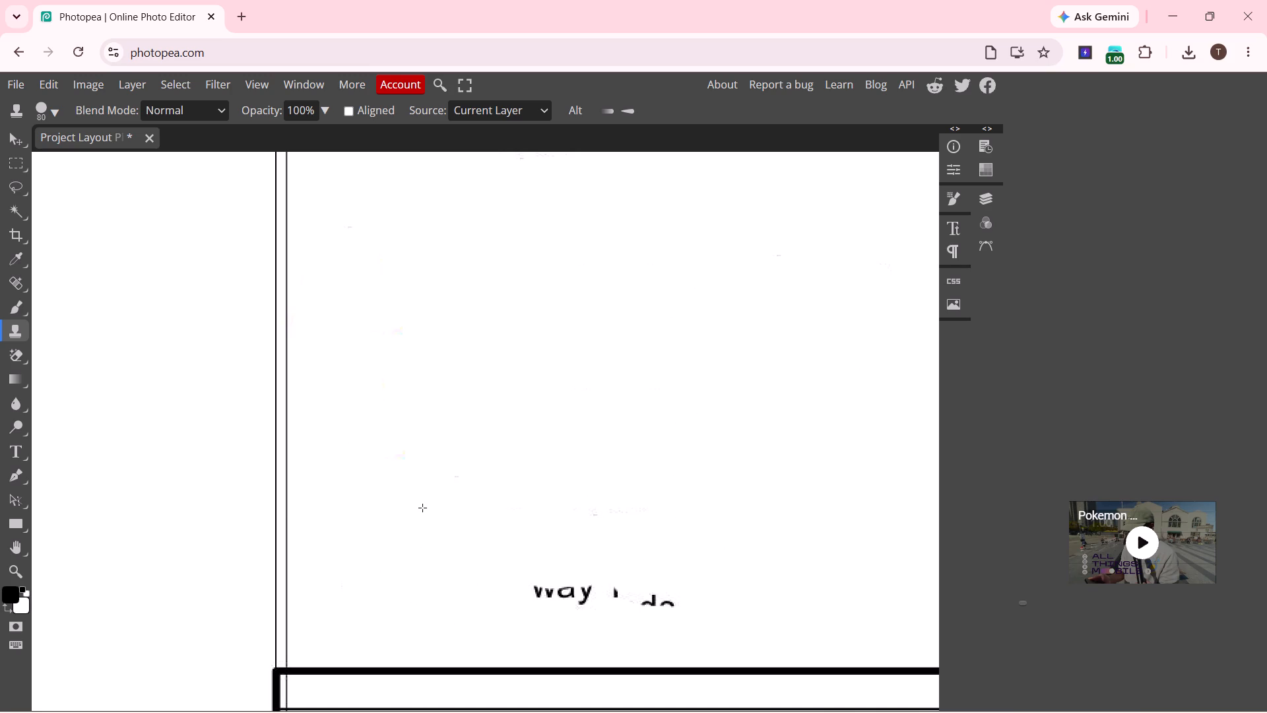
{"action": "left_click", "coordinate": [420, 295], "text": "alt"}
{"action": "left_click", "coordinate": [567, 586]}
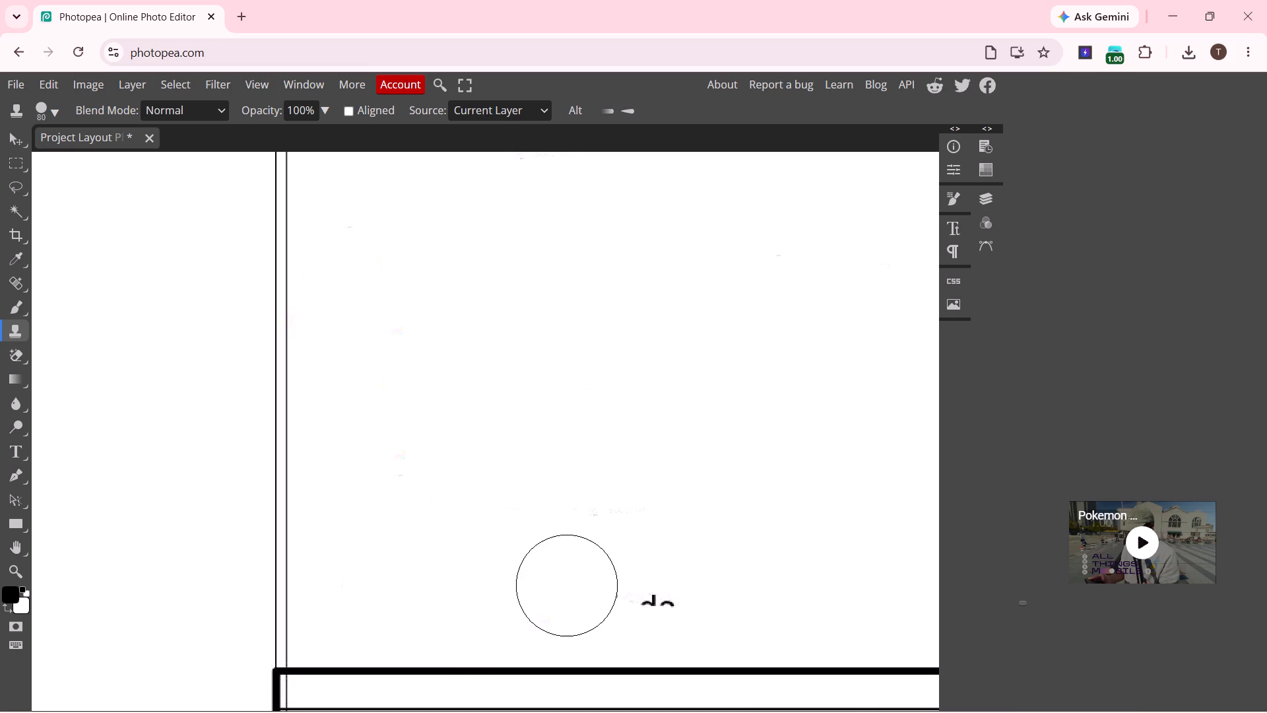
{"action": "left_click", "coordinate": [647, 580]}
Recheck the marked-up photo and sample blank background beside the "Places" legend group as the clone source.
{"action": "left_click", "coordinate": [589, 199]}
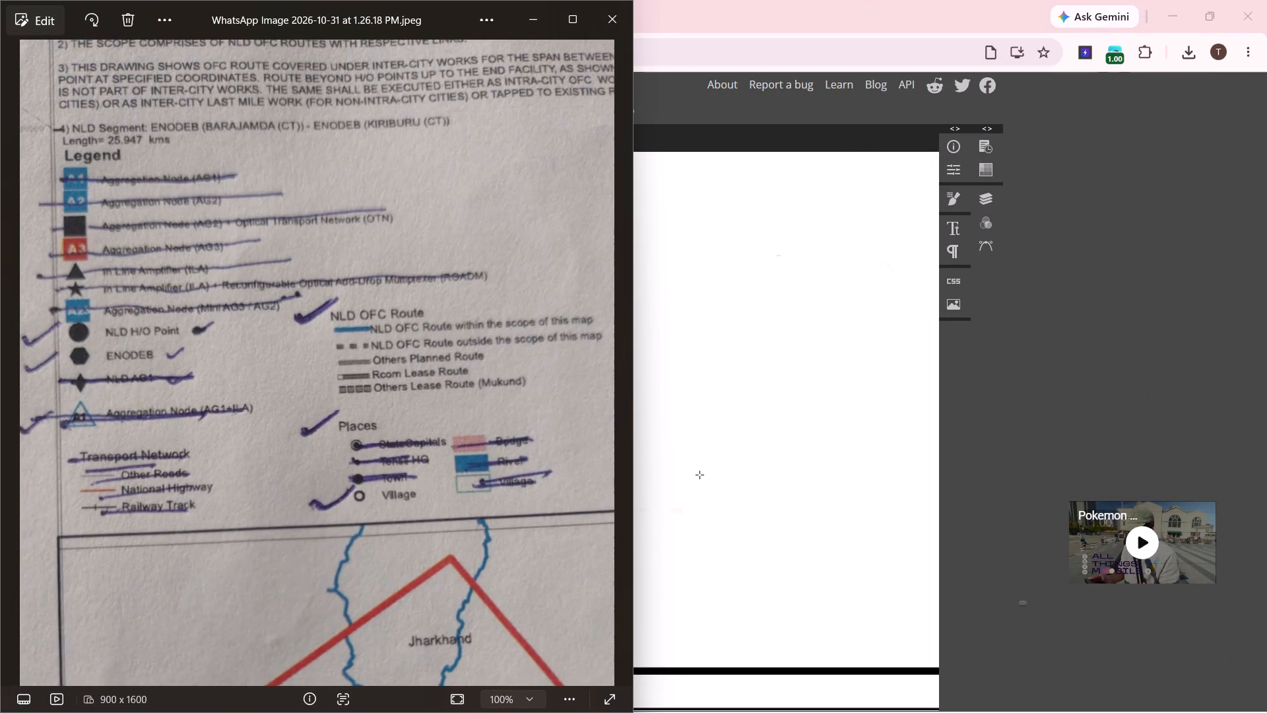
{"action": "left_click", "coordinate": [630, 199]}
{"action": "scroll", "coordinate": [662, 526], "scroll_direction": "down", "scroll_amount": 1}
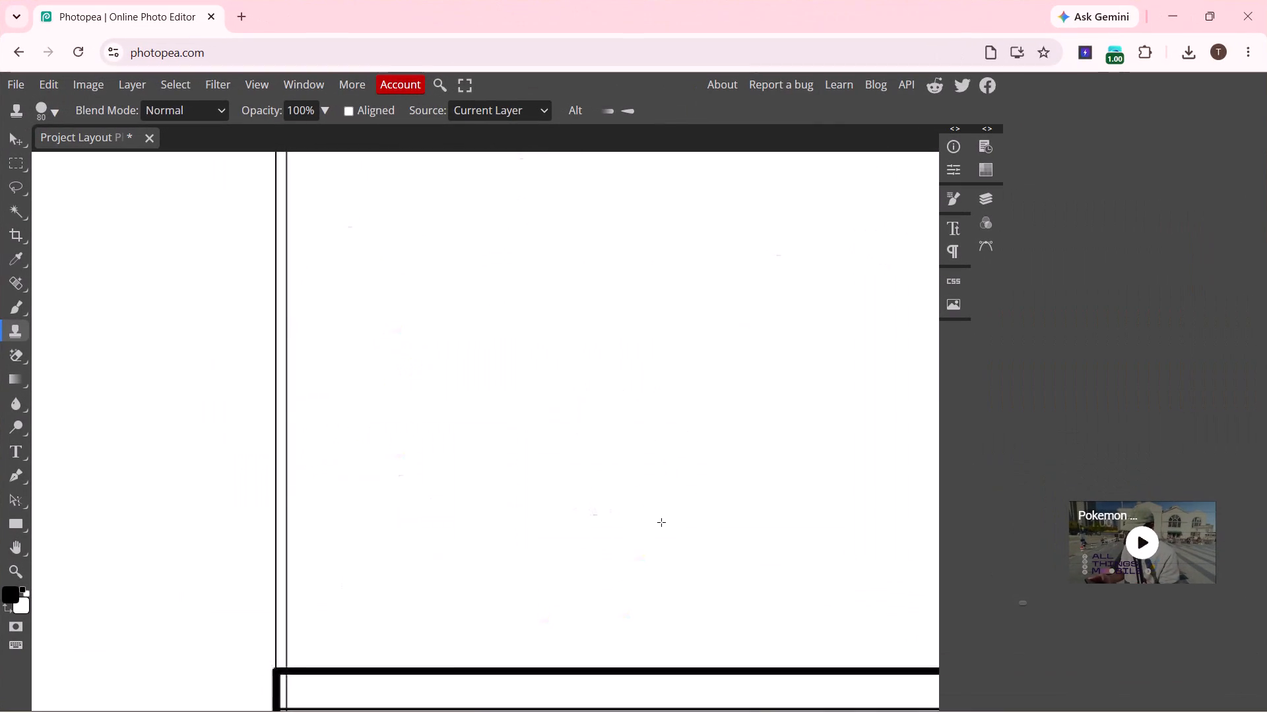
{"action": "scroll", "coordinate": [661, 526], "scroll_direction": "down", "scroll_amount": 2}
{"action": "scroll", "coordinate": [699, 506], "scroll_direction": "down", "scroll_amount": 12, "text": "alt"}
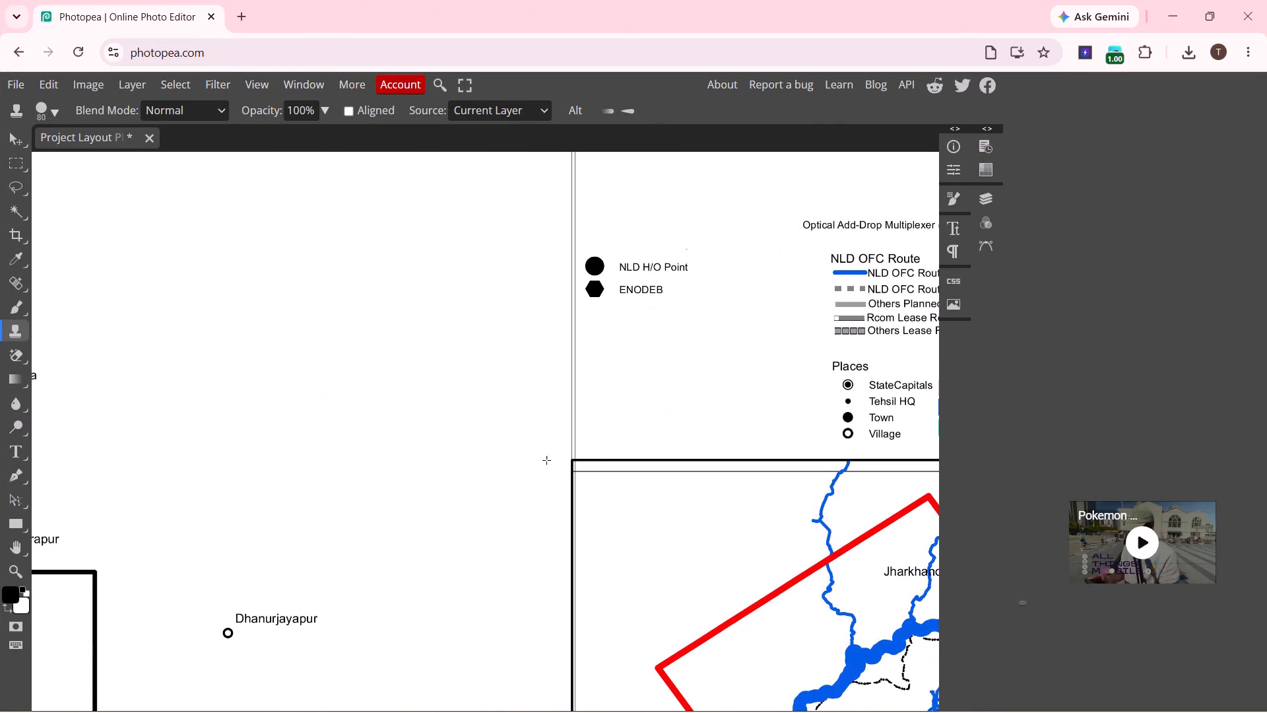
{"action": "scroll", "coordinate": [854, 450], "scroll_direction": "down", "scroll_amount": 7, "text": "alt"}
{"action": "scroll", "coordinate": [903, 456], "scroll_direction": "up", "scroll_amount": 5, "text": "alt"}
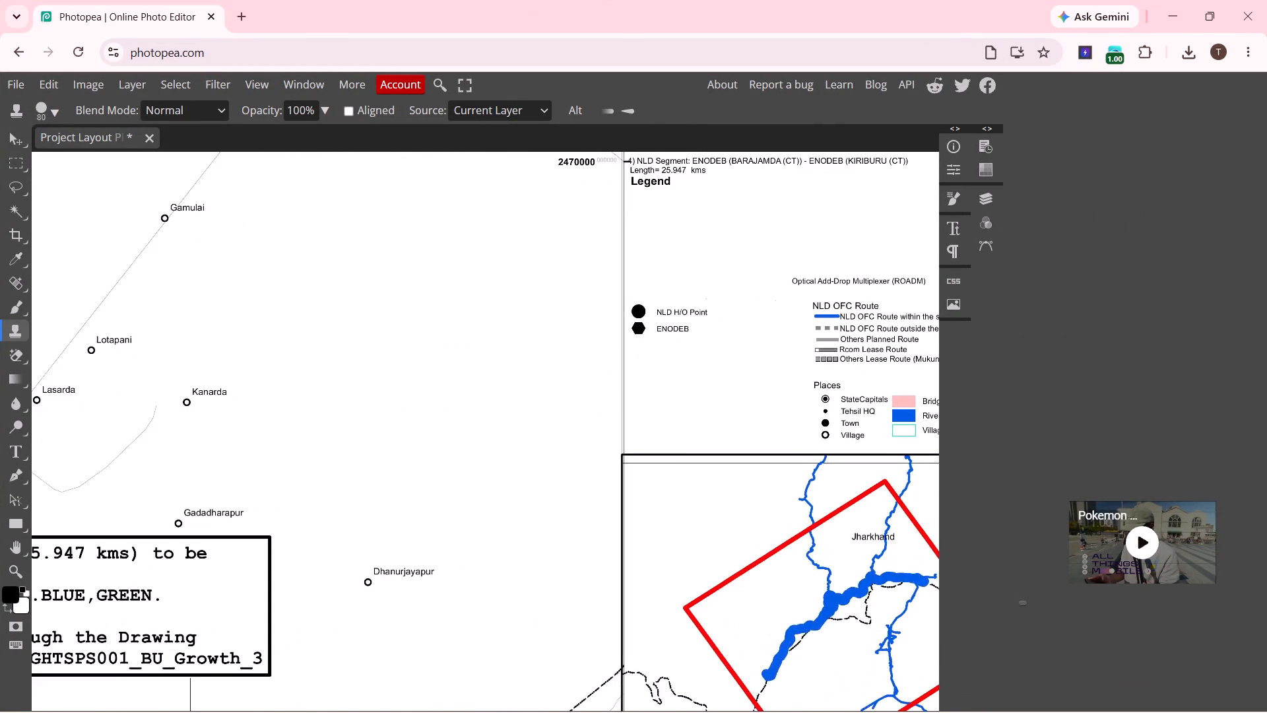
{"action": "scroll", "coordinate": [907, 428], "scroll_direction": "up", "scroll_amount": 15, "text": "alt"}
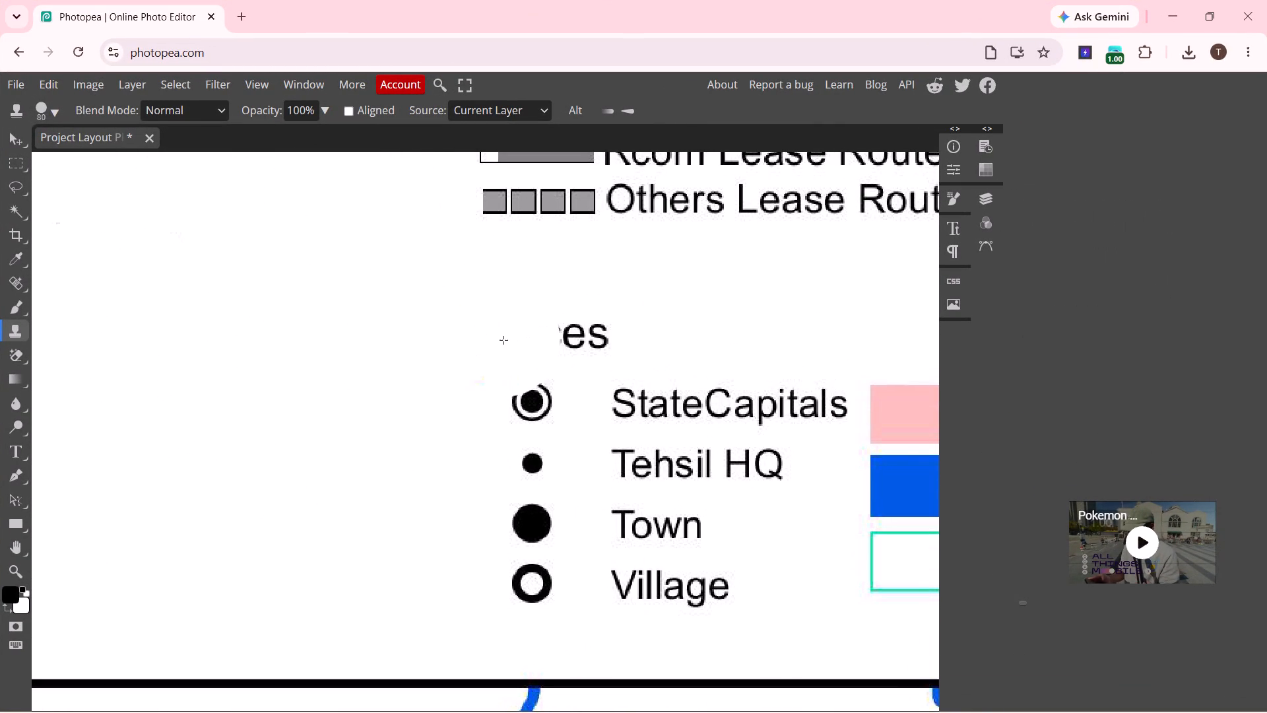
{"action": "left_click", "coordinate": [268, 329], "text": "alt"}
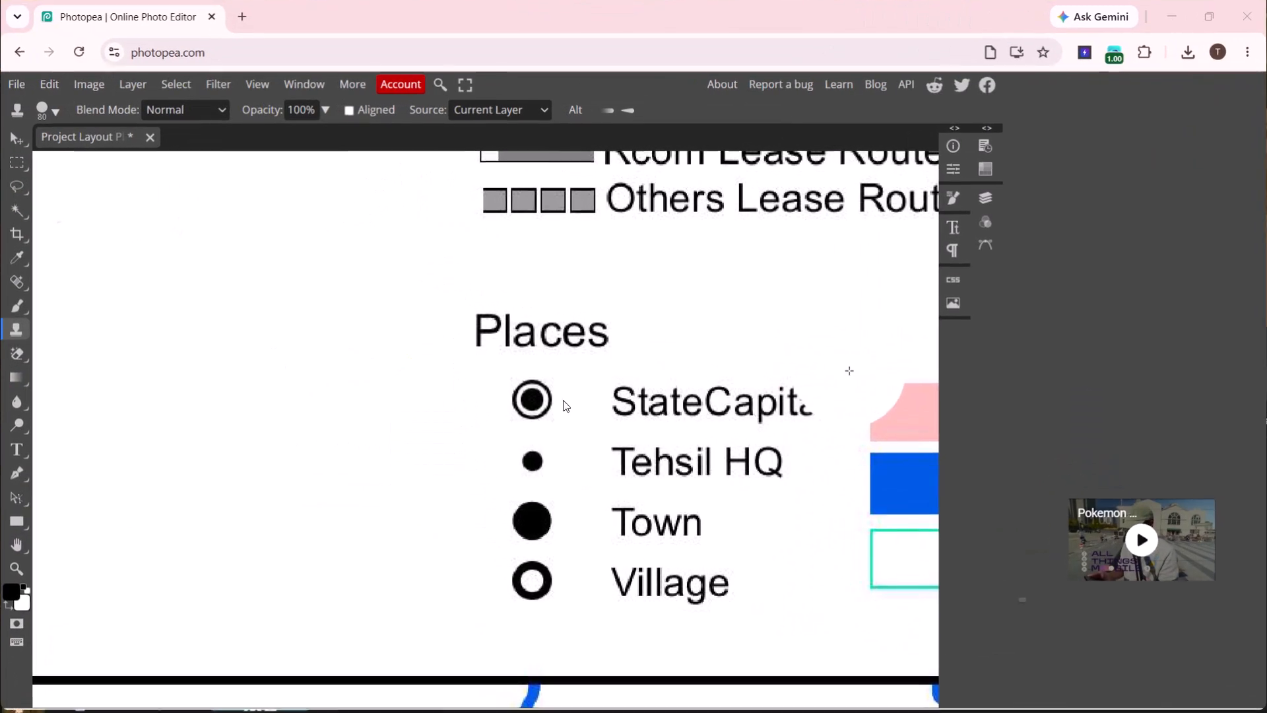
With the 80 px clone brush, paint out the StateCapitals, Tehsil HQ and Town symbols and labels under Places, keeping Village.
{"action": "left_click", "coordinate": [535, 429]}
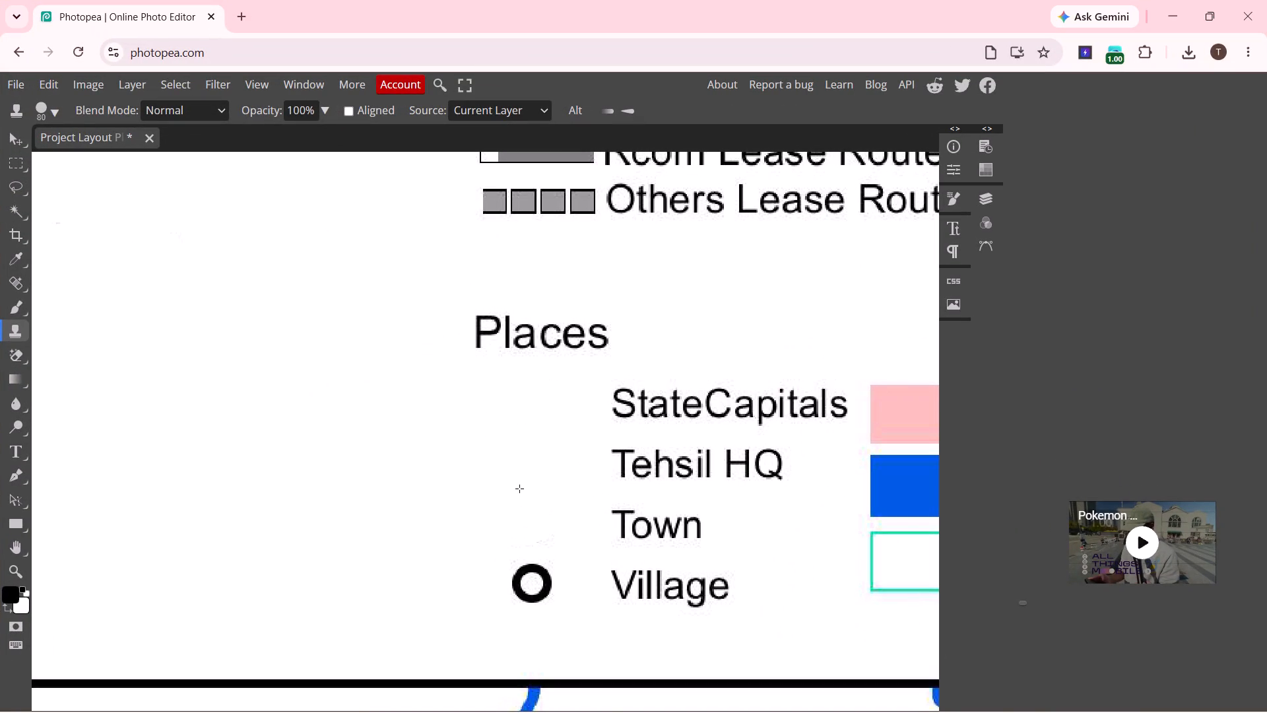
{"action": "left_click", "coordinate": [527, 491]}
{"action": "left_click", "coordinate": [638, 391]}
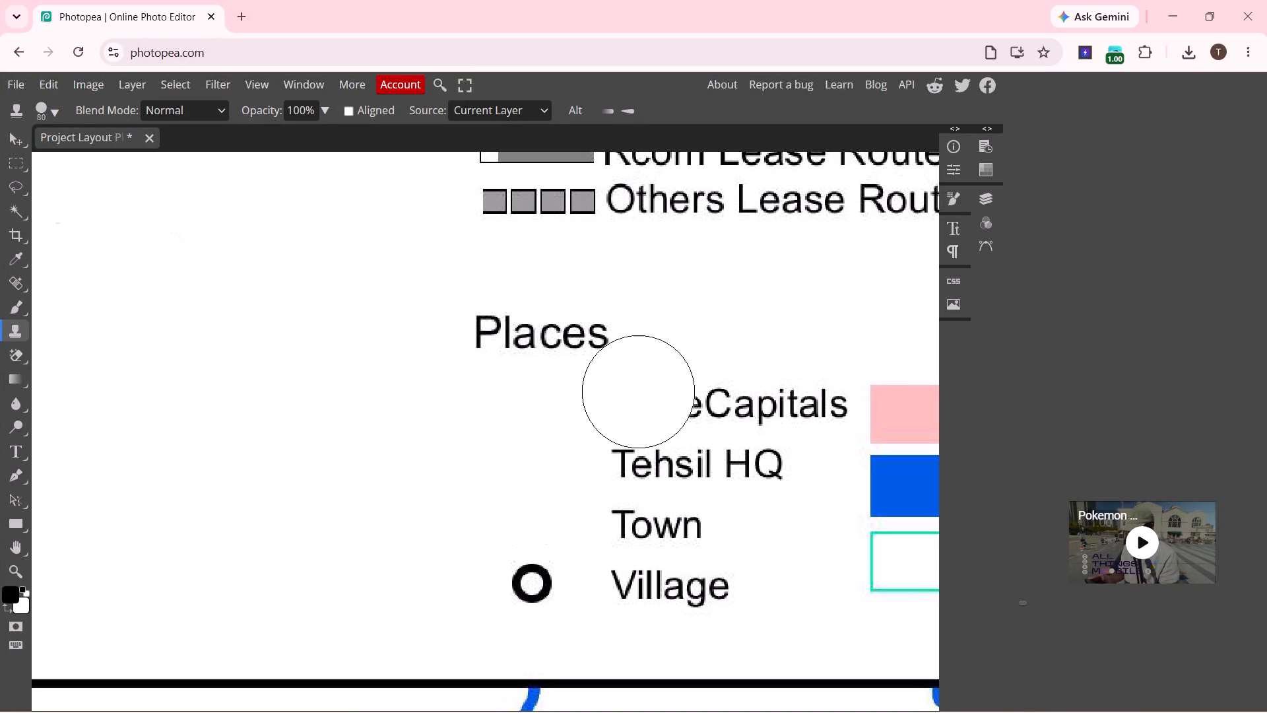
{"action": "left_click", "coordinate": [801, 399]}
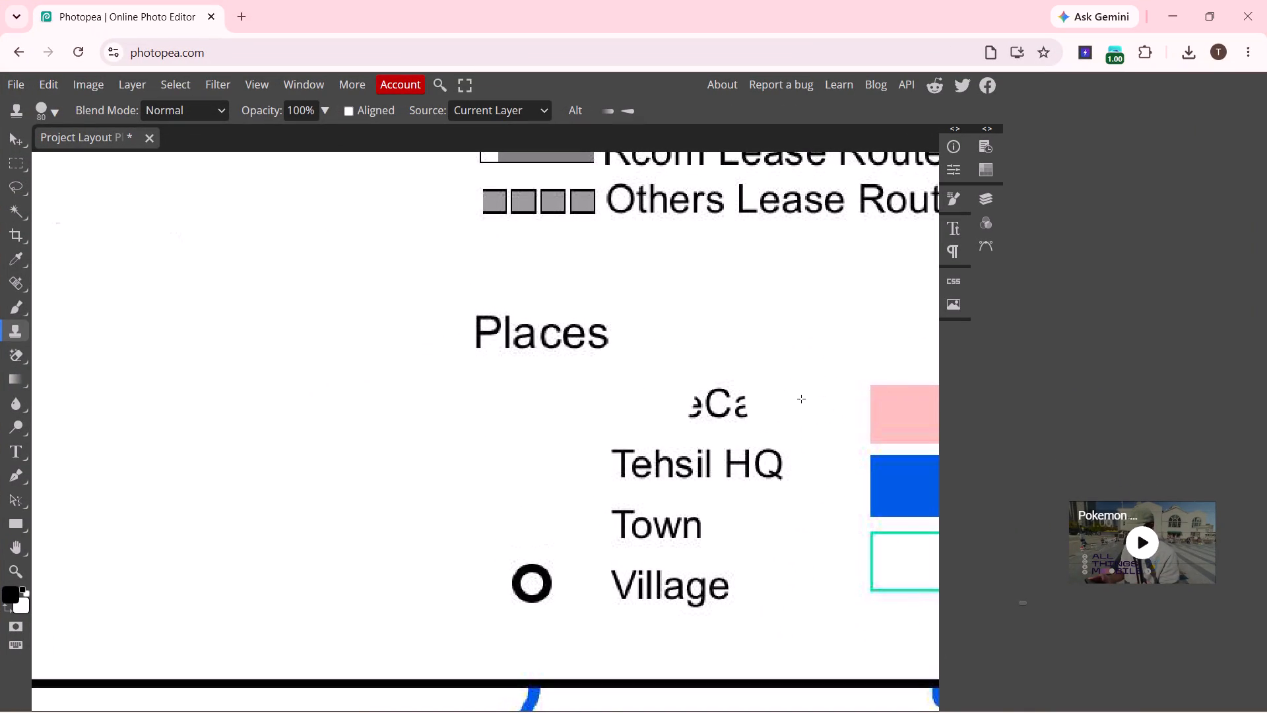
{"action": "left_click", "coordinate": [717, 408]}
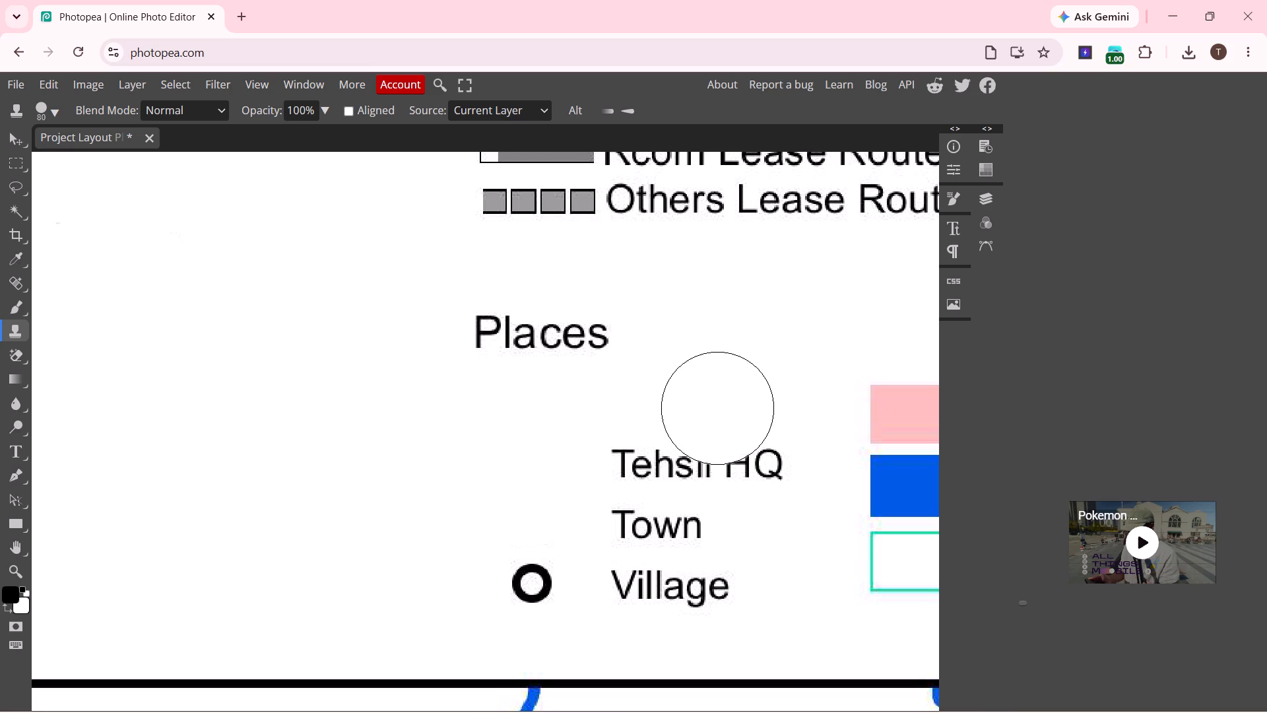
{"action": "left_click", "coordinate": [682, 502]}
{"action": "left_click", "coordinate": [622, 493]}
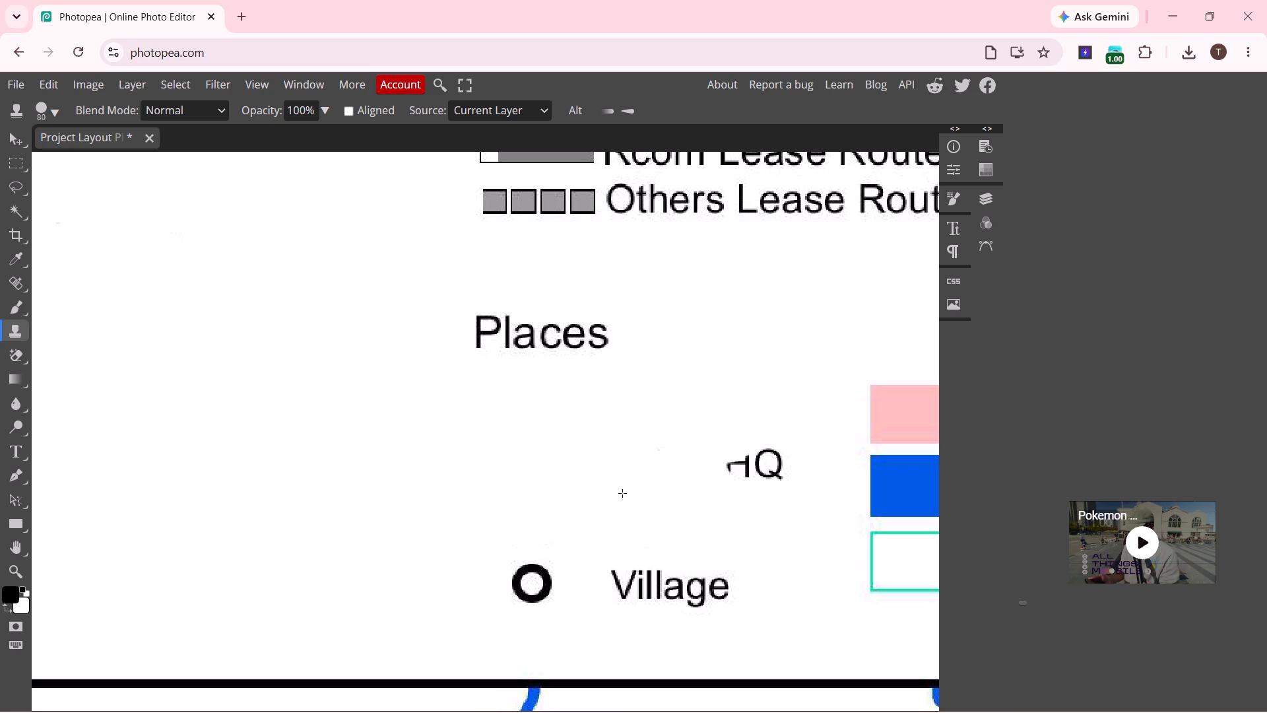
{"action": "left_click", "coordinate": [762, 452]}
Paint out the Bridge, River and Village area labels and their pink, blue and green-outlined swatches beside the Places legend.
{"action": "key", "text": "space"}
{"action": "key", "text": "space"}
{"action": "key", "text": "space"}
{"action": "key", "text": "space"}
{"action": "key", "text": "space"}
{"action": "key", "text": "space"}
{"action": "key", "text": "space"}
{"action": "key", "text": "space"}
{"action": "key", "text": "space"}
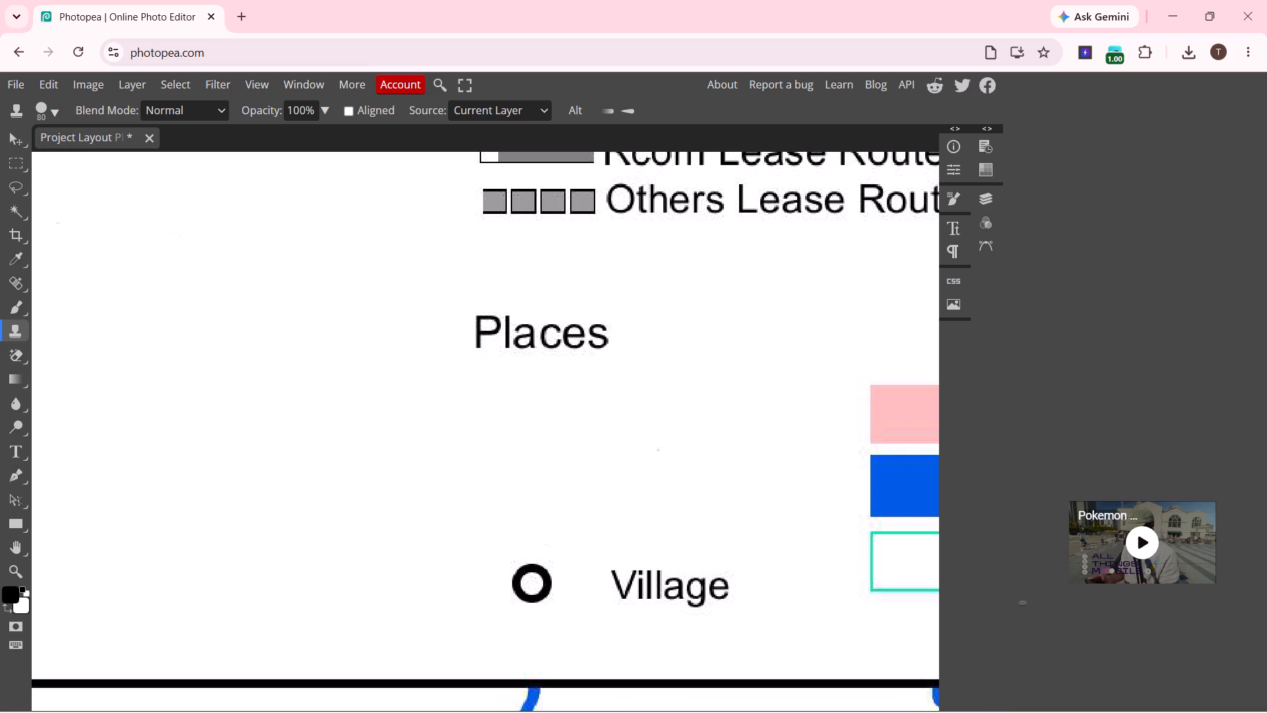
{"action": "scroll", "coordinate": [778, 520], "scroll_direction": "down", "scroll_amount": 4}
{"action": "scroll", "coordinate": [788, 487], "scroll_direction": "up", "scroll_amount": 2}
{"action": "scroll", "coordinate": [788, 487], "scroll_direction": "left", "scroll_amount": 3}
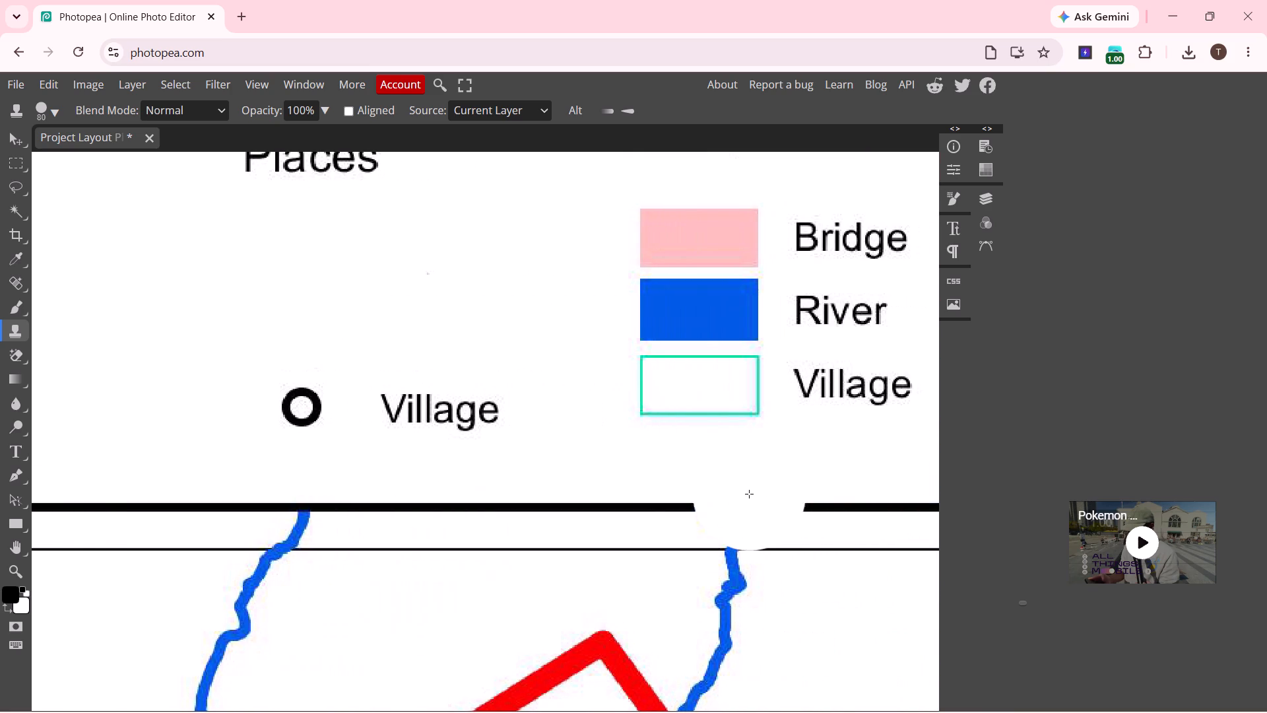
{"action": "left_click_drag", "start_coordinate": [860, 371], "coordinate": [847, 276]}
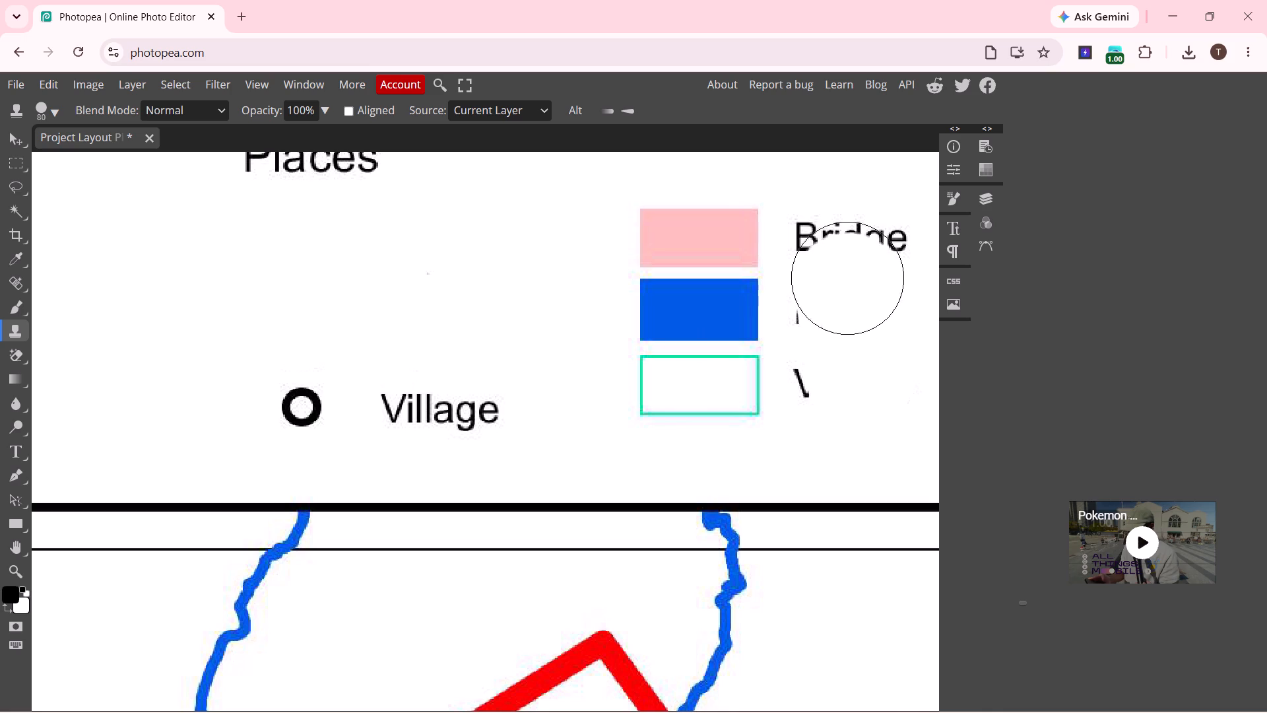
{"action": "left_click_drag", "start_coordinate": [847, 276], "coordinate": [765, 364]}
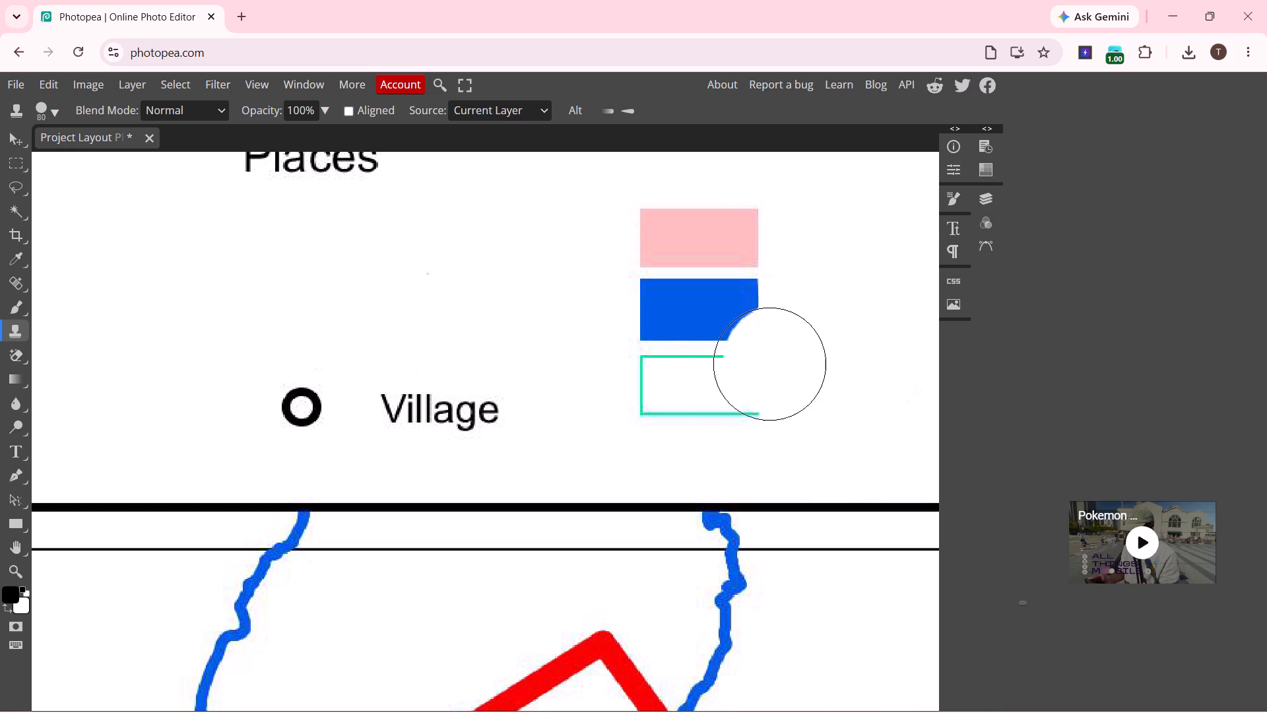
{"action": "left_click_drag", "start_coordinate": [765, 364], "coordinate": [731, 245]}
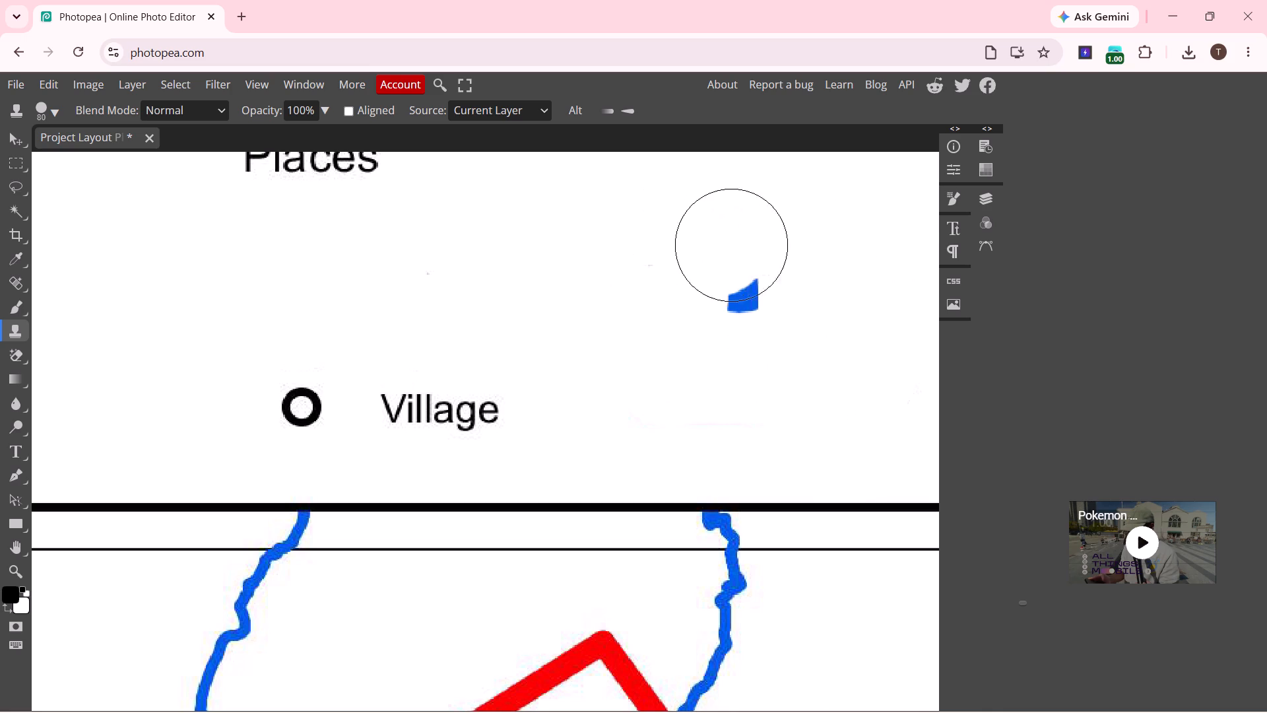
Paint out the last blue fragment of the River swatch beside the Places legend.
{"action": "left_click_drag", "start_coordinate": [731, 245], "coordinate": [738, 314]}
Check the edited layout plan as a whole and export it as a PDF.
{"action": "scroll", "coordinate": [702, 308], "scroll_direction": "down", "scroll_amount": 14, "text": "alt"}
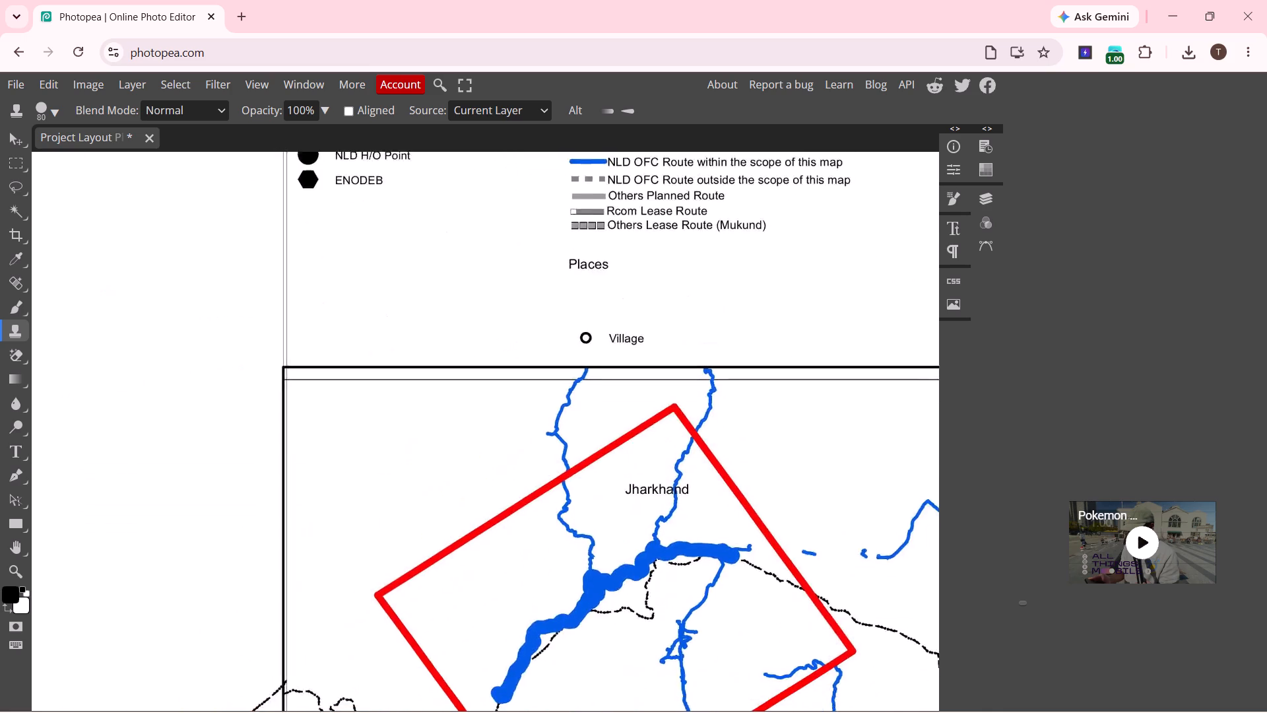
{"action": "scroll", "coordinate": [691, 336], "scroll_direction": "down", "scroll_amount": 10, "text": "alt"}
{"action": "scroll", "coordinate": [670, 376], "scroll_direction": "up", "scroll_amount": 3, "text": "alt"}
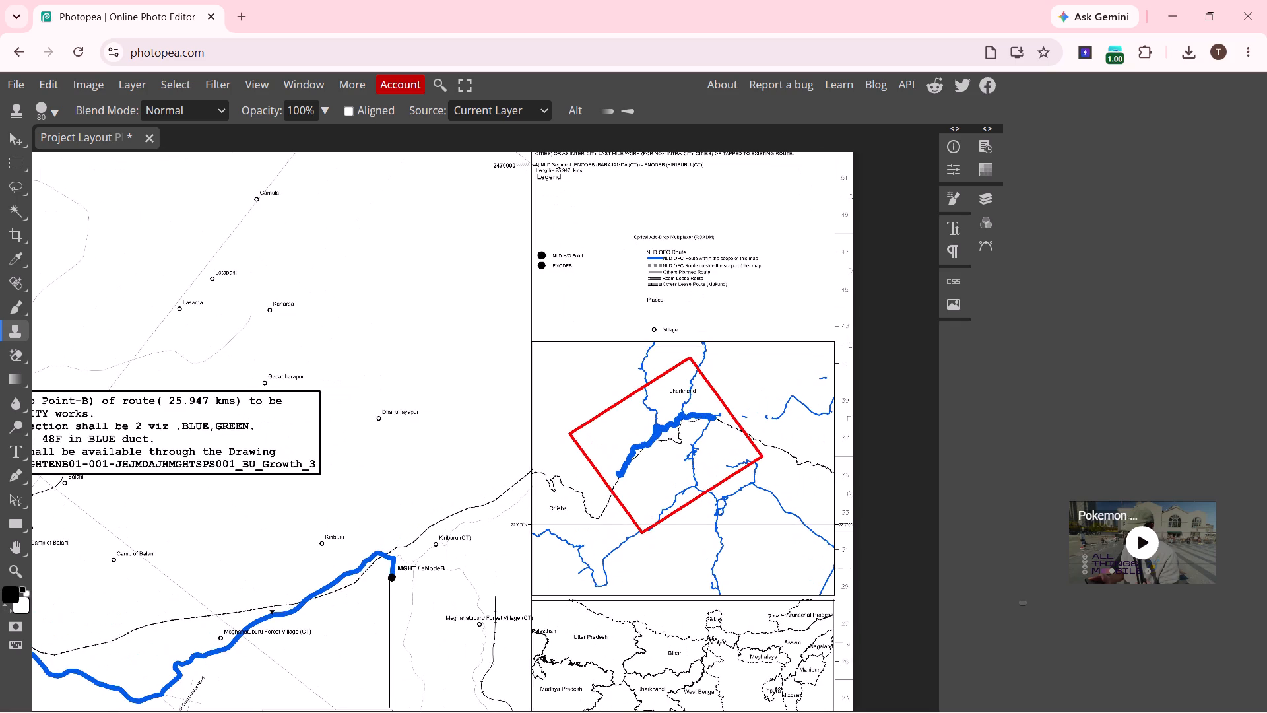
{"action": "scroll", "coordinate": [674, 371], "scroll_direction": "up", "scroll_amount": 4}
{"action": "scroll", "coordinate": [674, 388], "scroll_direction": "down", "scroll_amount": 1}
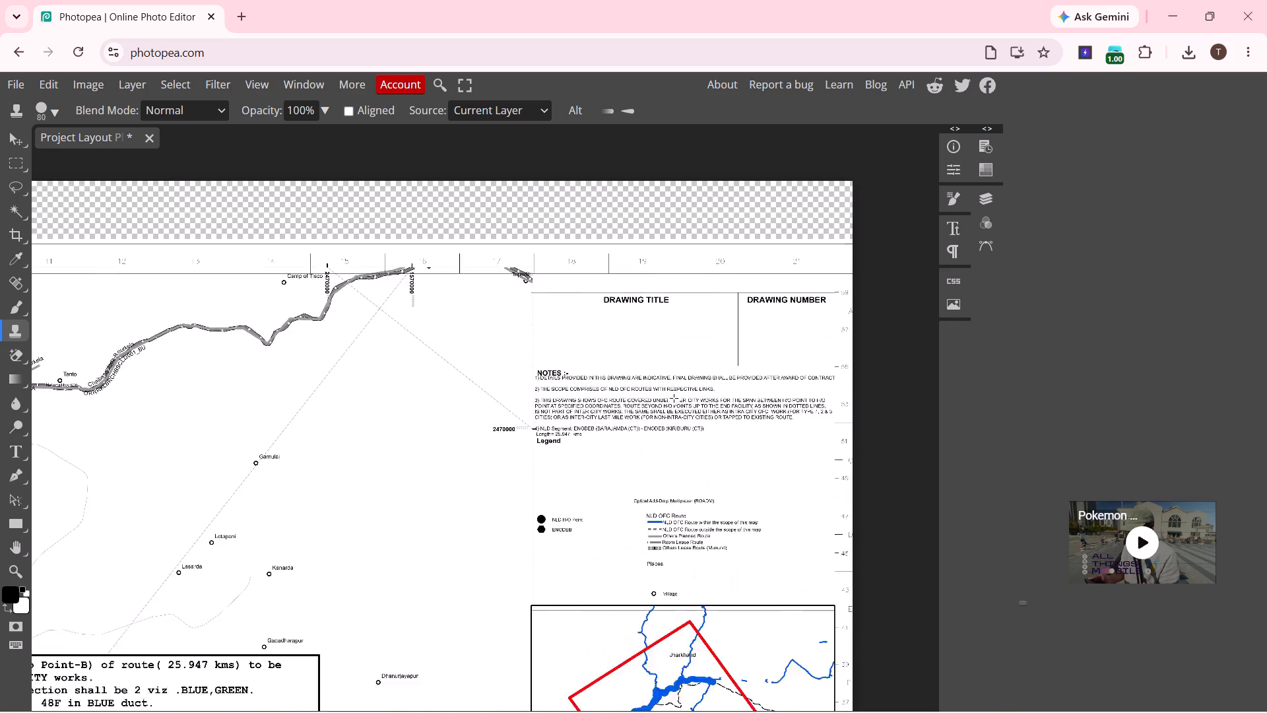
{"action": "scroll", "coordinate": [674, 401], "scroll_direction": "down", "scroll_amount": 2}
{"action": "scroll", "coordinate": [670, 418], "scroll_direction": "down", "scroll_amount": 6, "text": "alt"}
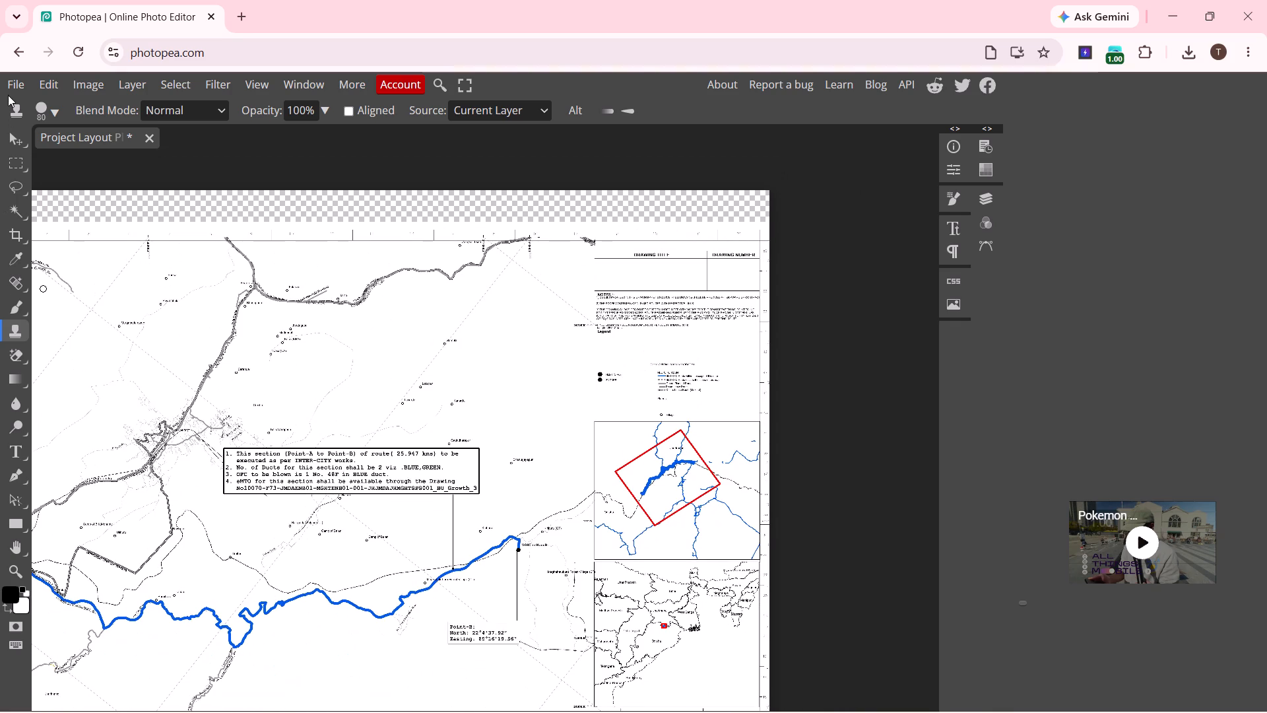
{"action": "left_click", "coordinate": [8, 88]}
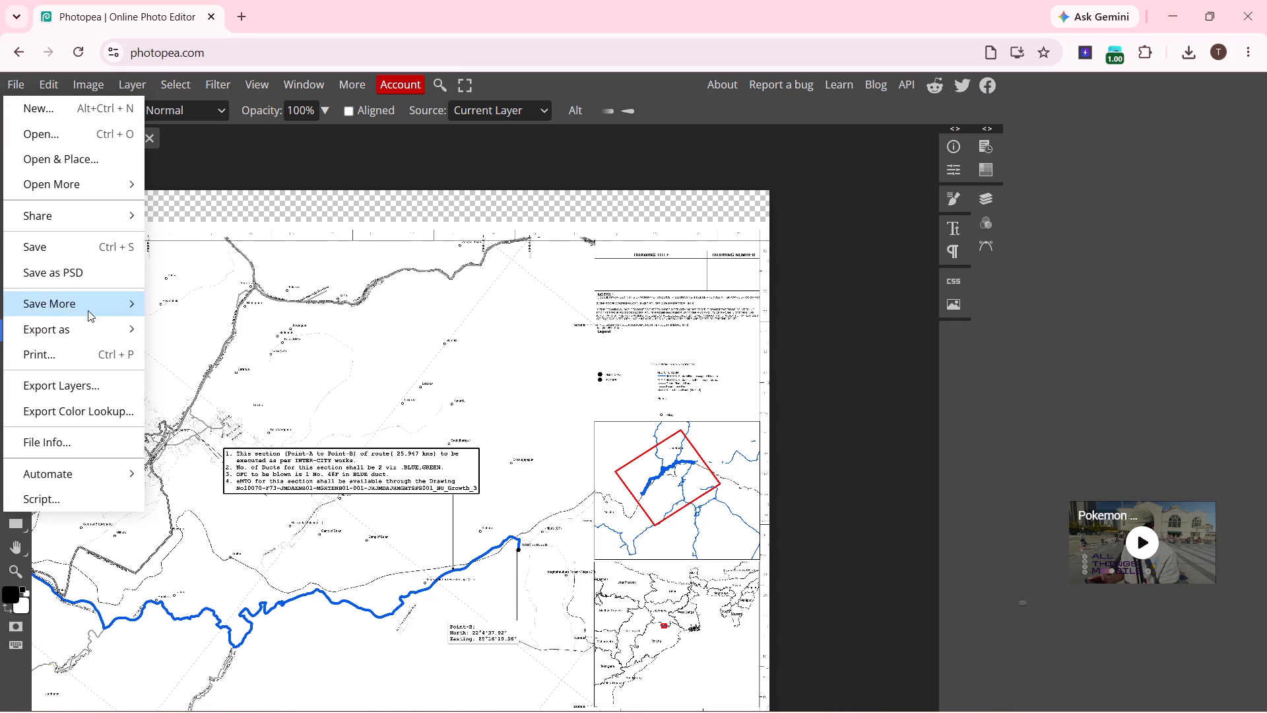
{"action": "left_click", "coordinate": [79, 327]}
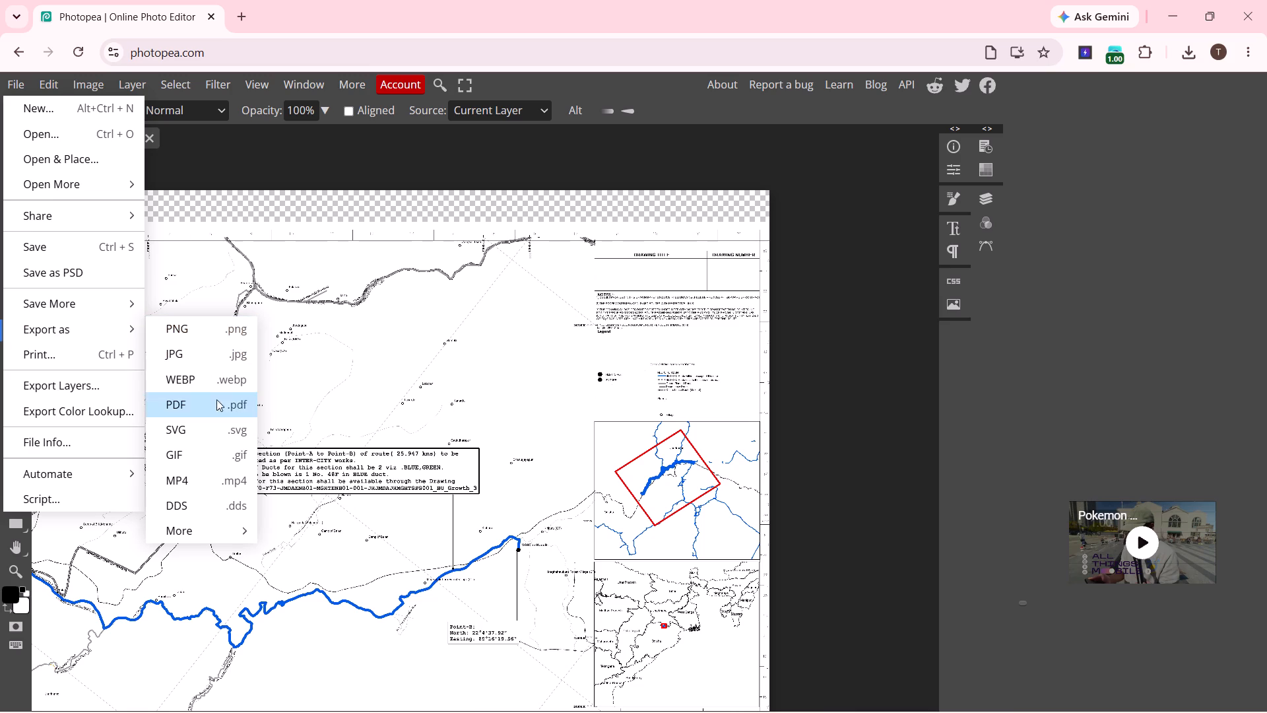
{"action": "left_click", "coordinate": [210, 413]}
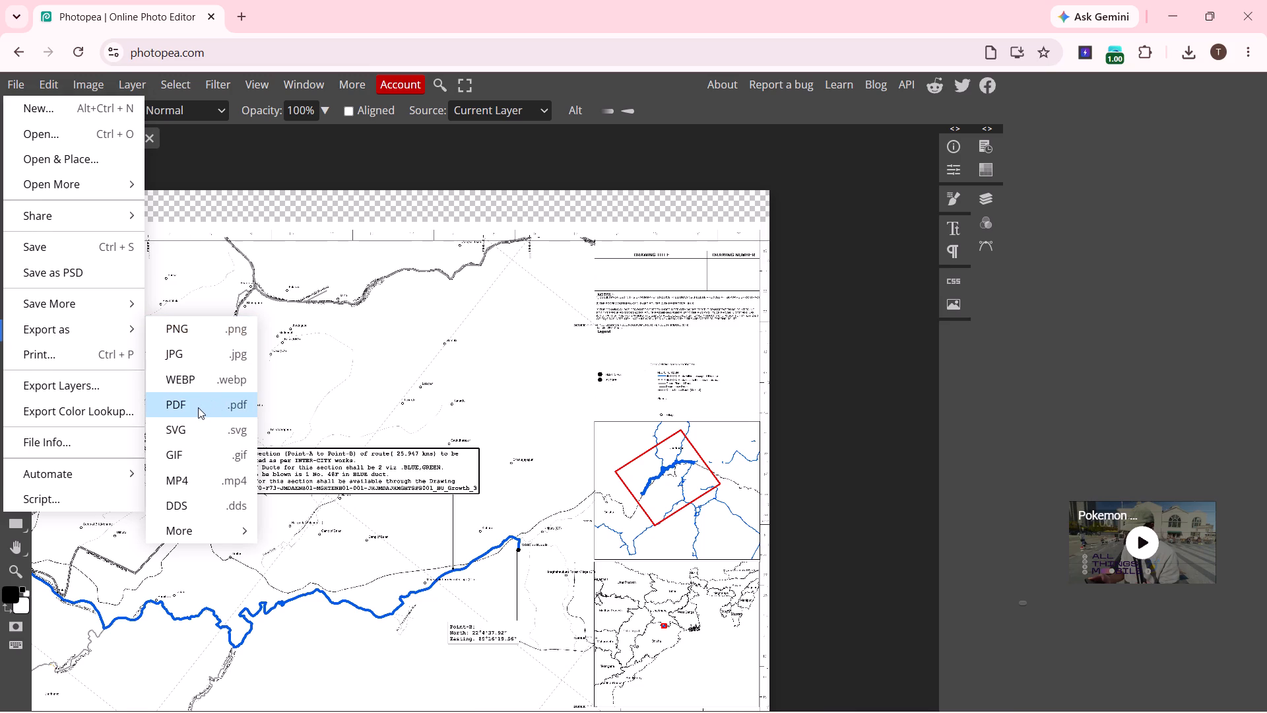
{"action": "left_click", "coordinate": [198, 407]}
{"action": "left_click", "coordinate": [643, 459]}
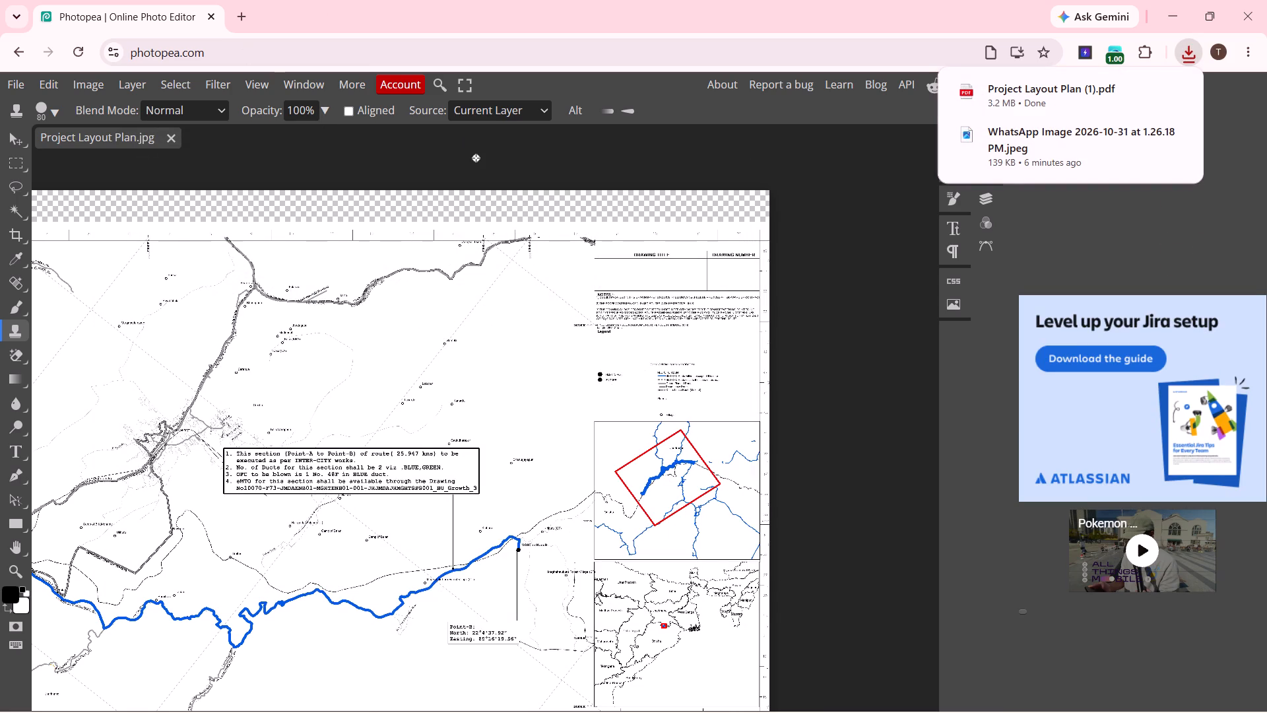
Search Google for "wa" in a new browser tab.
{"action": "left_click_drag", "start_coordinate": [245, 22], "coordinate": [244, 11]}
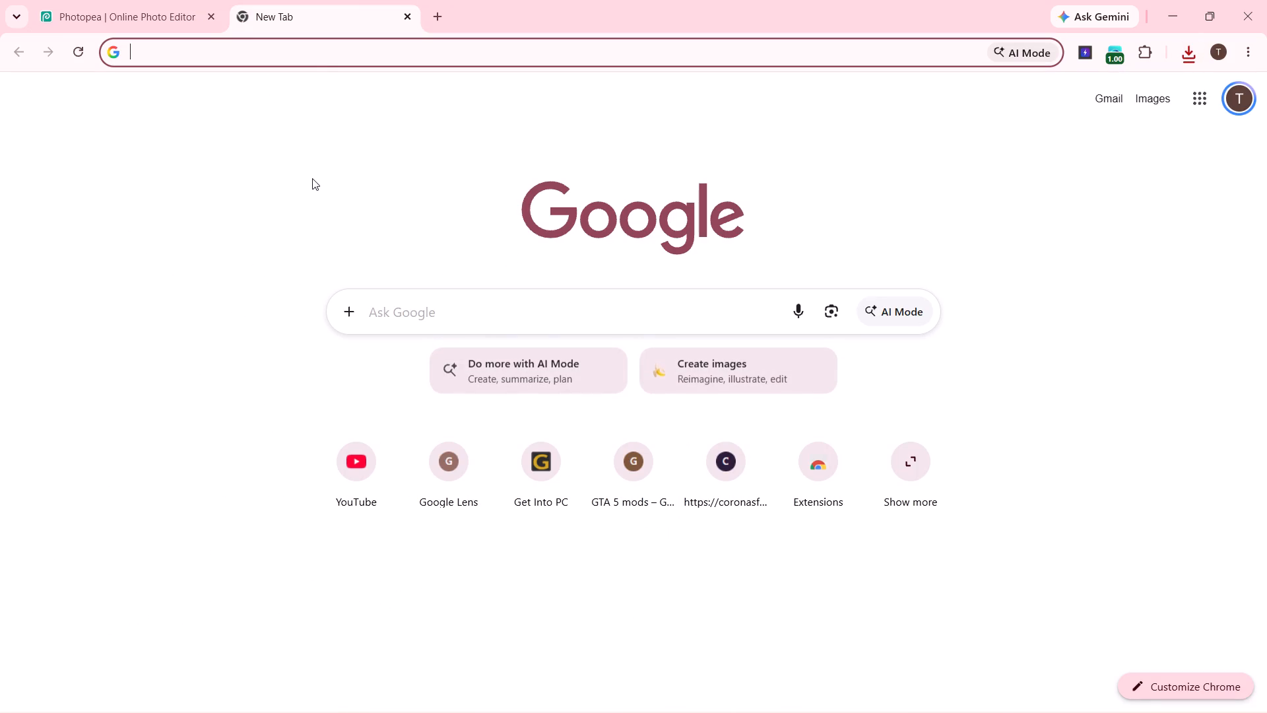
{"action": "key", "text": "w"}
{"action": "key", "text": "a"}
{"action": "key", "text": "Return"}
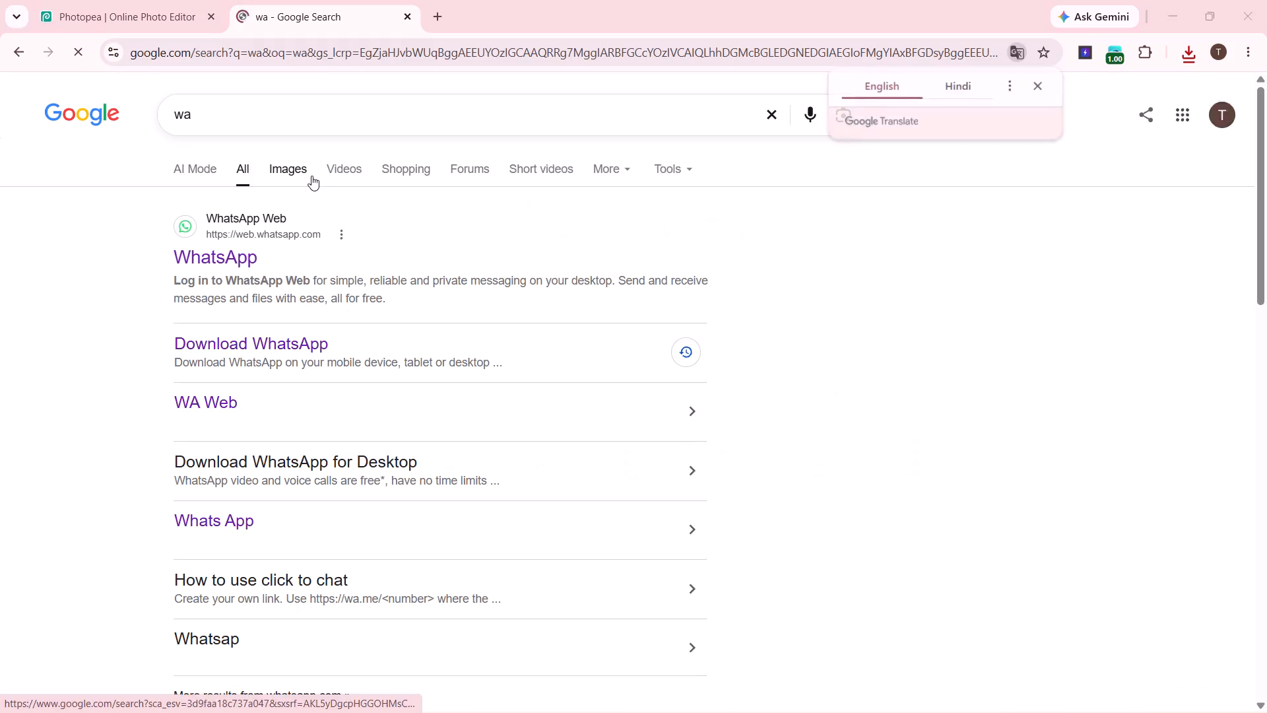
Switch to the other Chrome window, the one showing the Smallpdf PNG to JPG page.
{"action": "left_click_drag", "start_coordinate": [378, 349], "coordinate": [378, 337]}
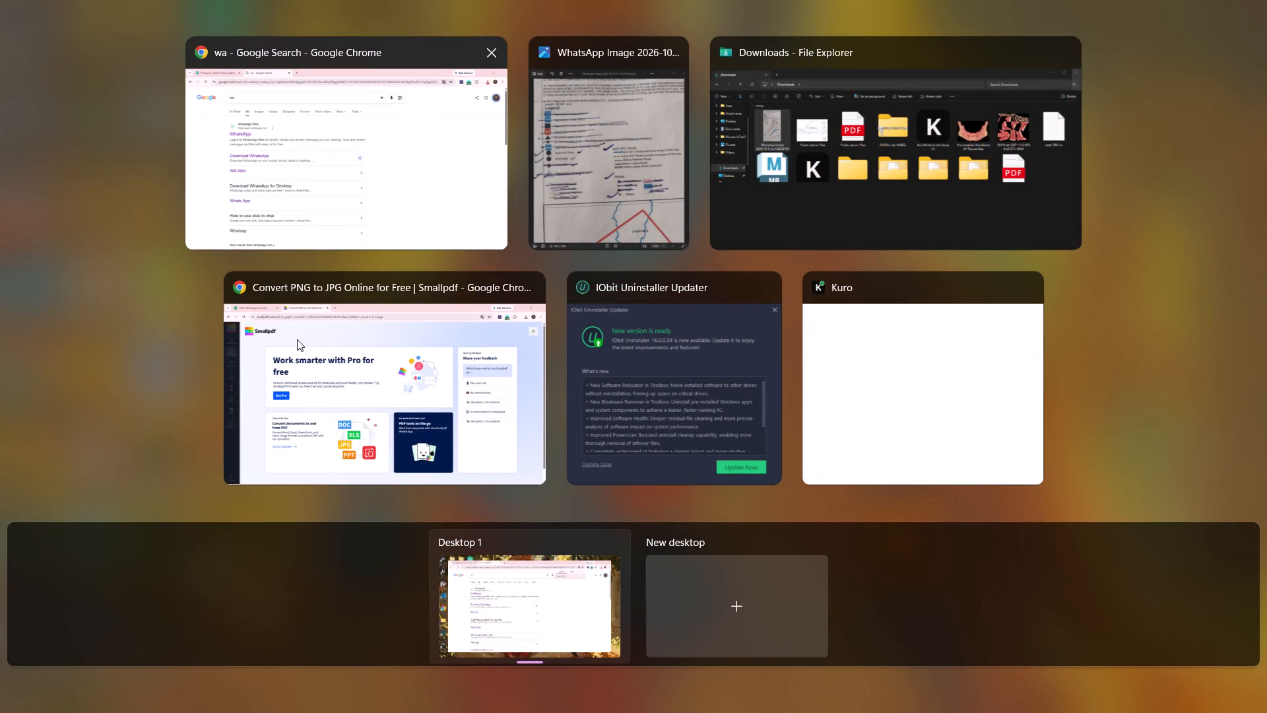
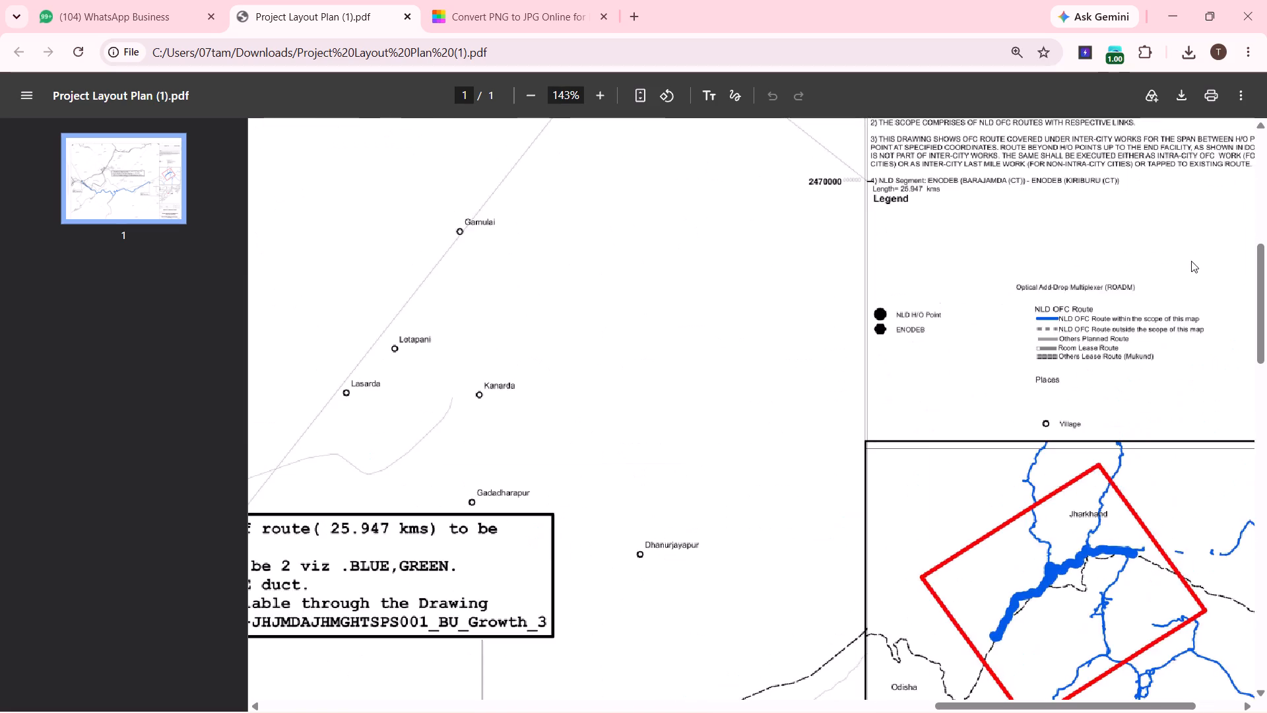
Bring up the overview of all open windows from the exported Project Layout Plan PDF.
{"action": "scroll", "coordinate": [1186, 271], "scroll_direction": "up", "scroll_amount": 1}
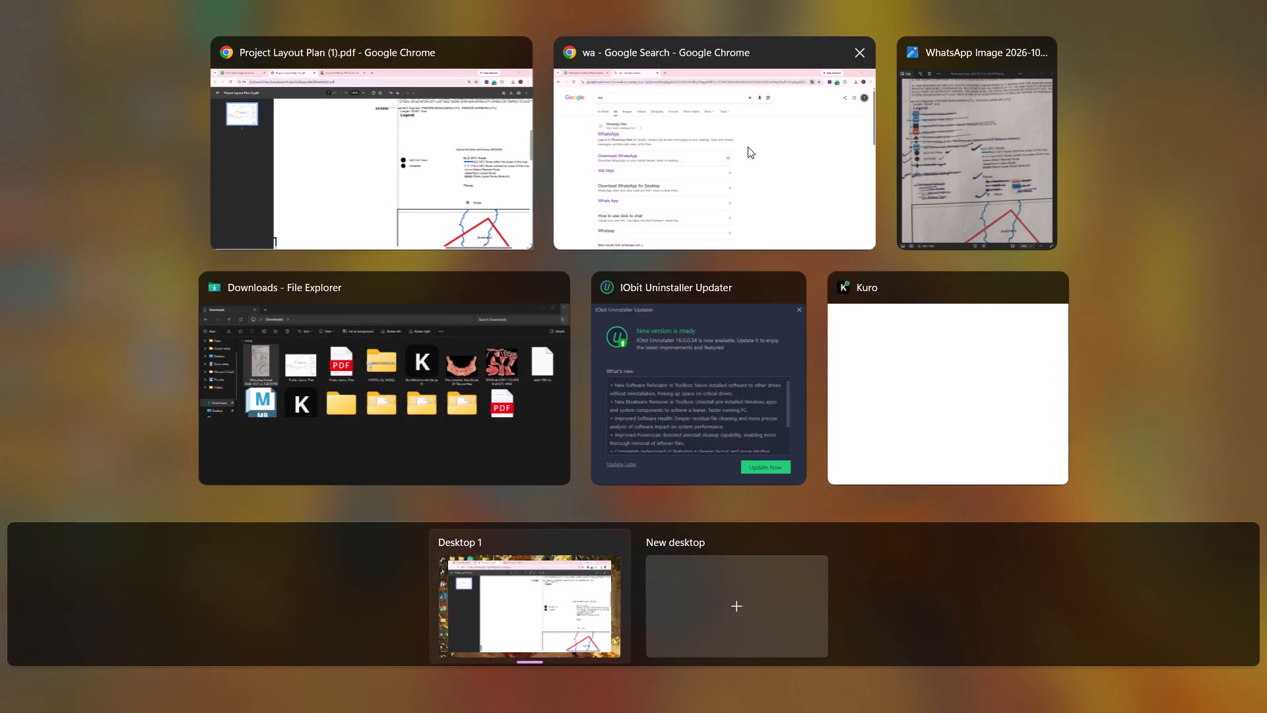
Compare the exported PDF with the marked-up photo, and in Photopea paint out the leftover "Optical Add-Drop Multiplexer (ROADM)" legend text with the clone brush.
{"action": "left_click", "coordinate": [965, 109]}
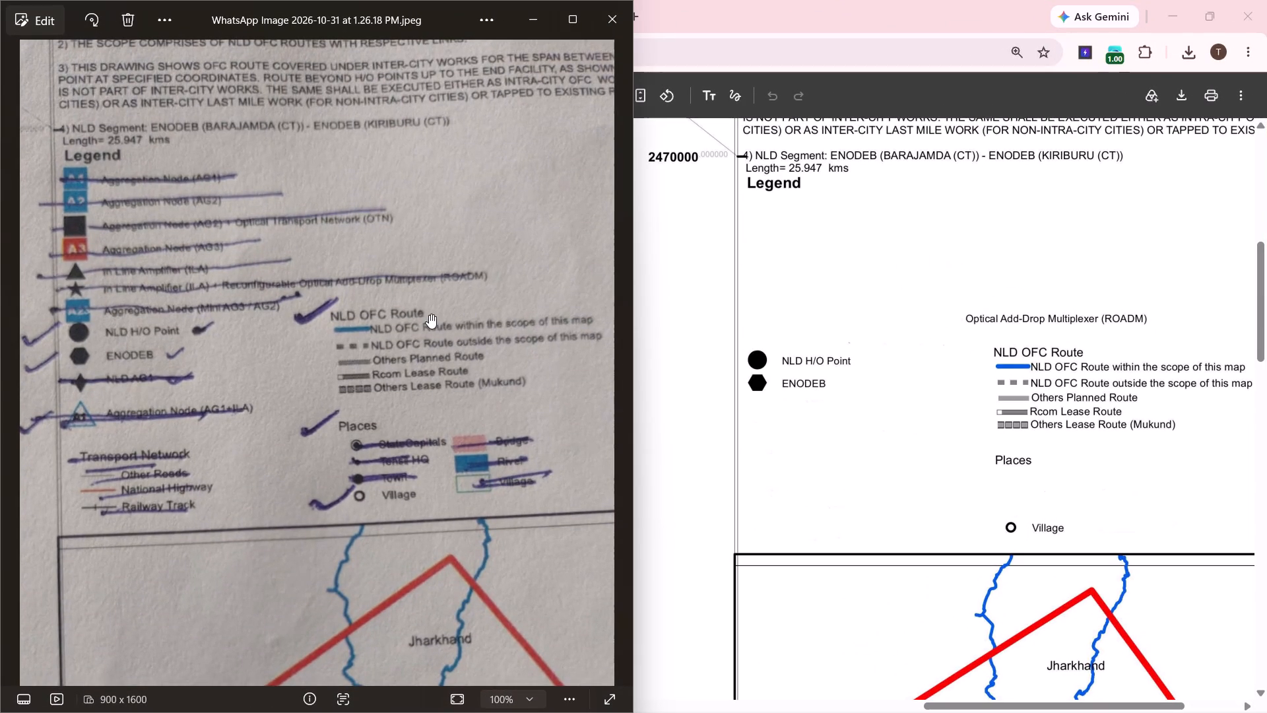
{"action": "left_click", "coordinate": [763, 168]}
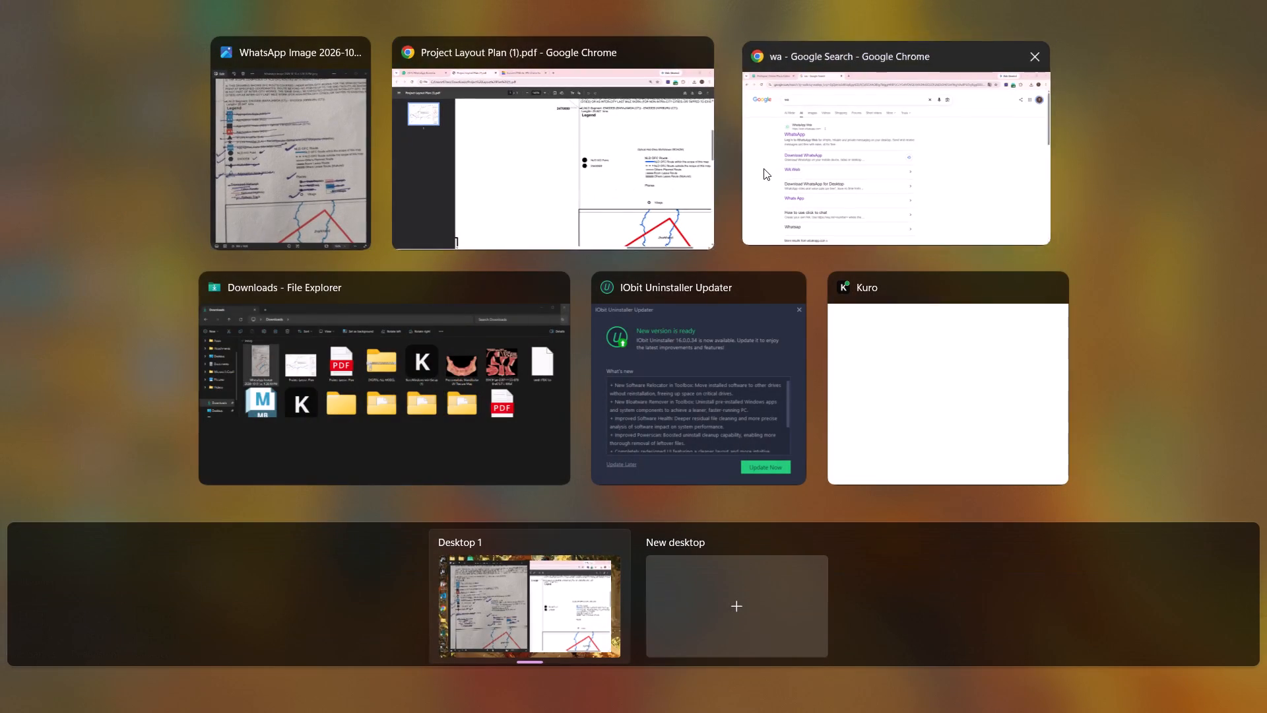
{"action": "left_click", "coordinate": [117, 0]}
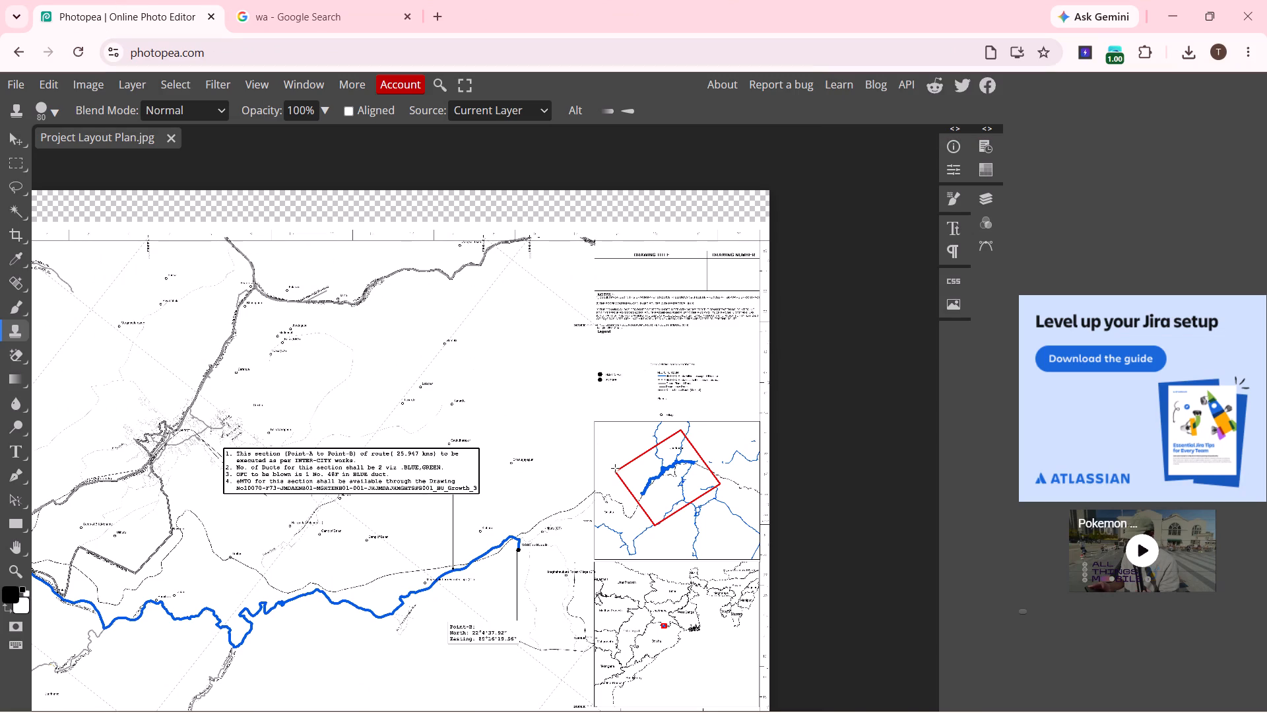
{"action": "scroll", "coordinate": [623, 475], "scroll_direction": "up", "scroll_amount": 19, "text": "alt"}
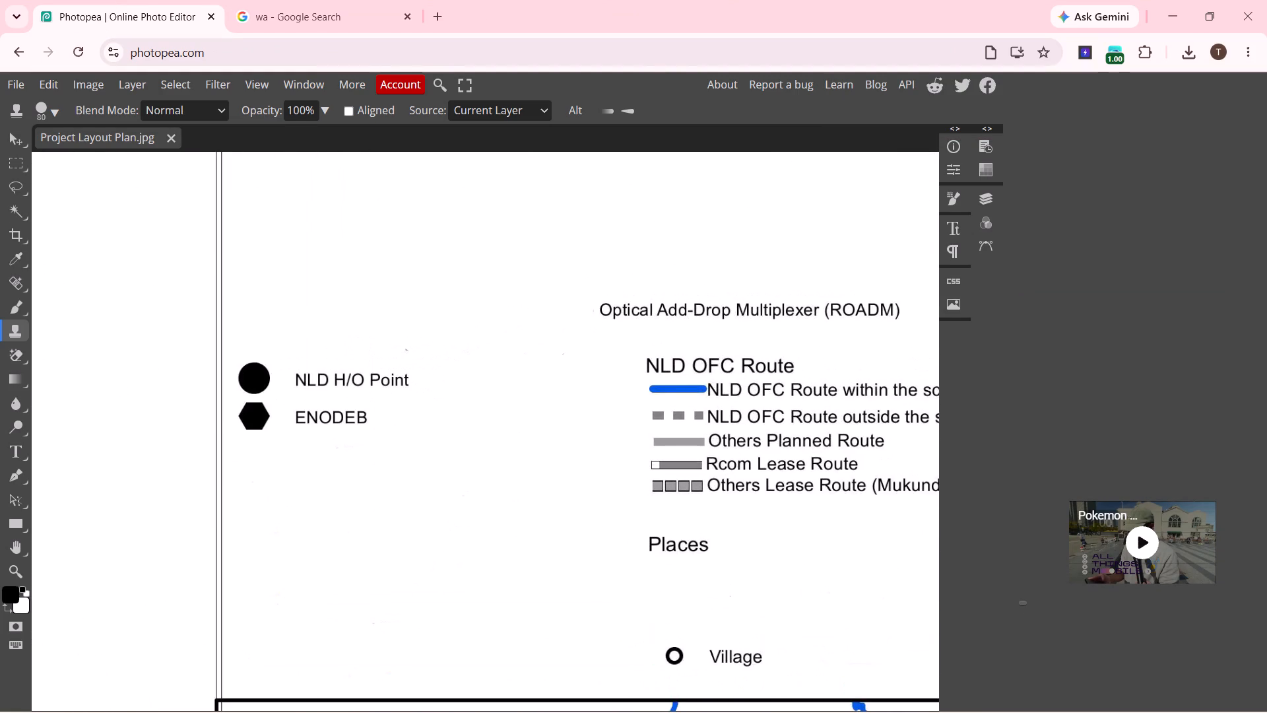
{"action": "left_click", "coordinate": [649, 214], "text": "alt"}
{"action": "left_click_drag", "start_coordinate": [602, 301], "coordinate": [793, 306]}
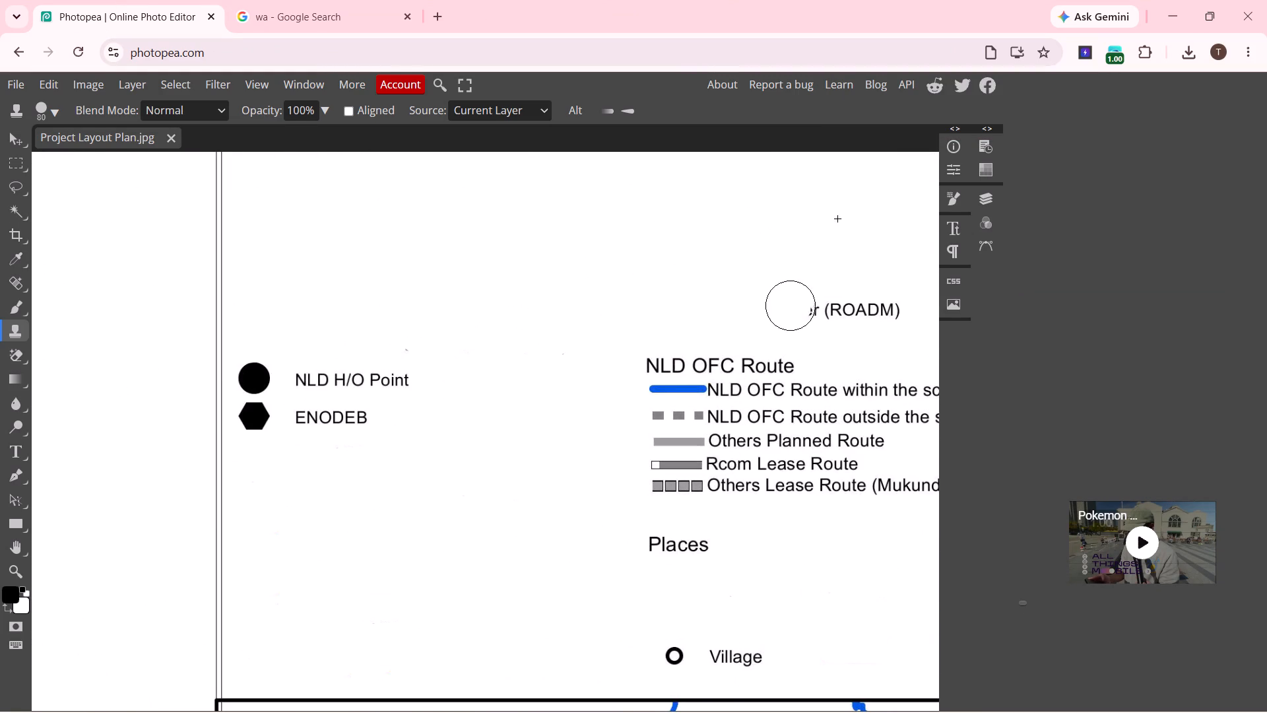
{"action": "left_click_drag", "start_coordinate": [793, 306], "coordinate": [895, 306]}
{"action": "scroll", "coordinate": [472, 396], "scroll_direction": "down", "scroll_amount": 11, "text": "alt"}
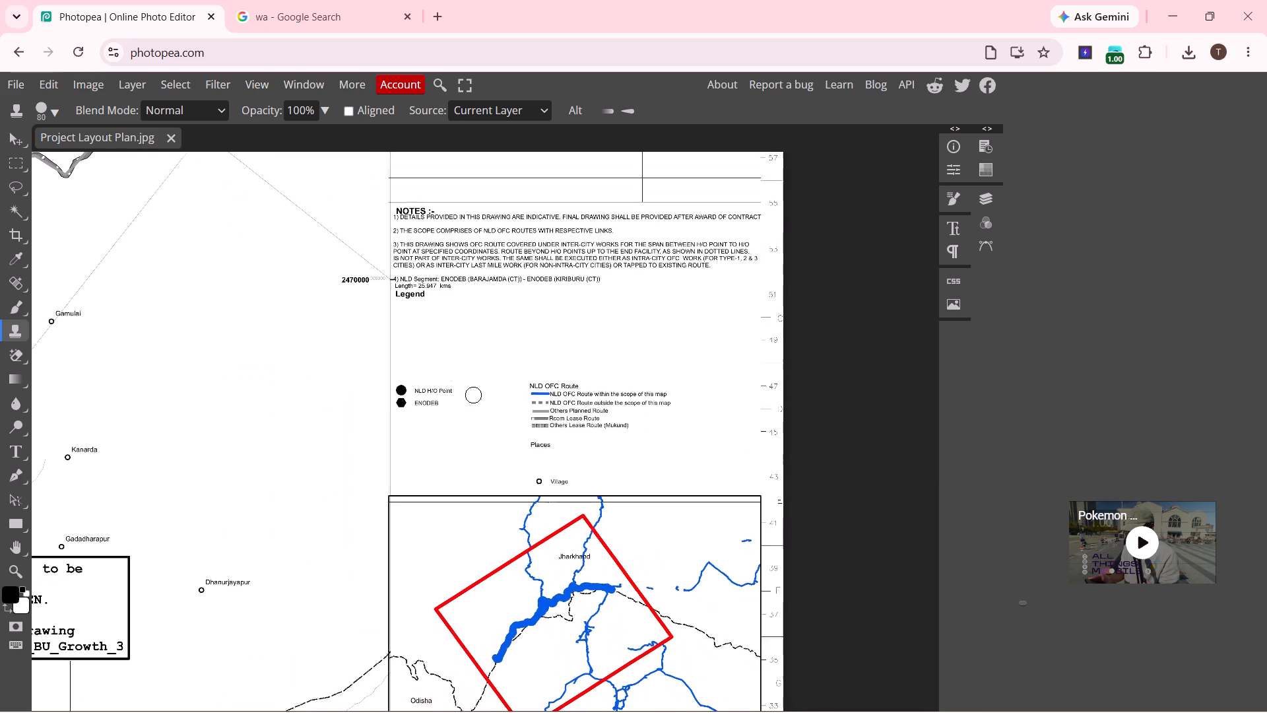
Export the cleaned-up Project Layout Plan as a PDF at 9935 × 7016 px and 100% quality.
{"action": "left_click", "coordinate": [7, 88]}
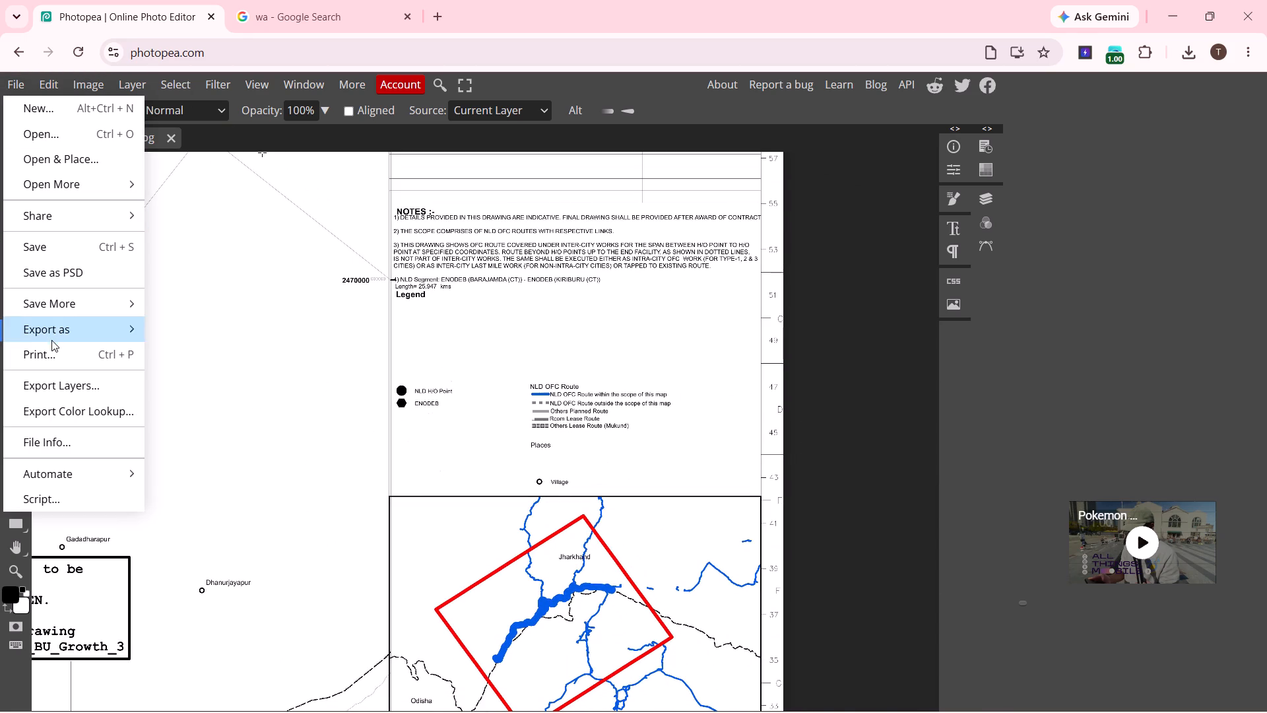
{"action": "left_click", "coordinate": [69, 322]}
{"action": "left_click", "coordinate": [232, 402]}
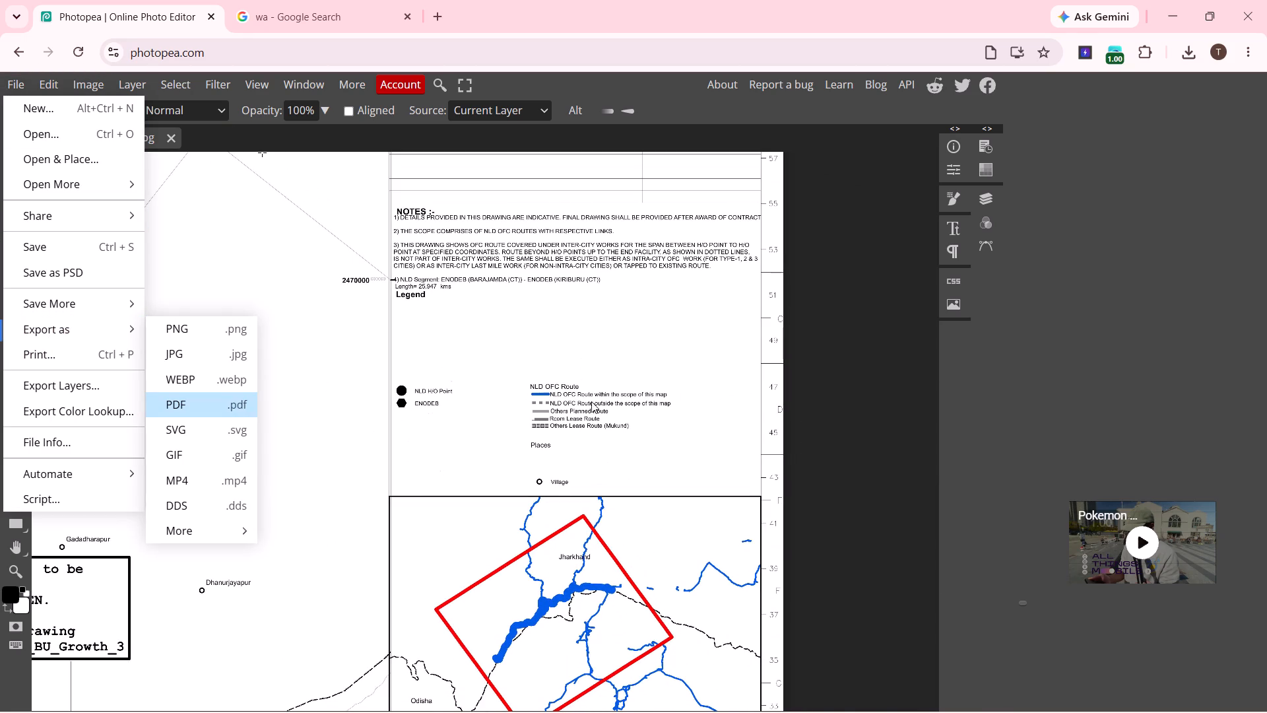
{"action": "left_click", "coordinate": [193, 403]}
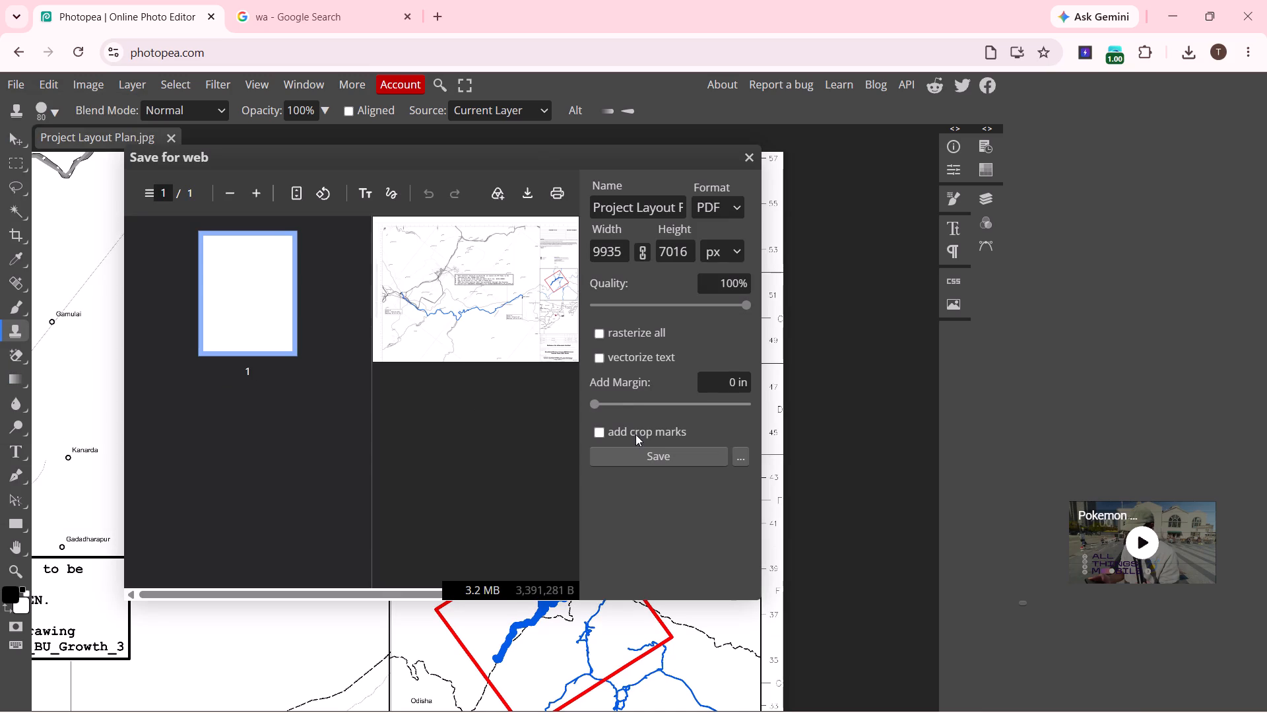
{"action": "left_click", "coordinate": [642, 454]}
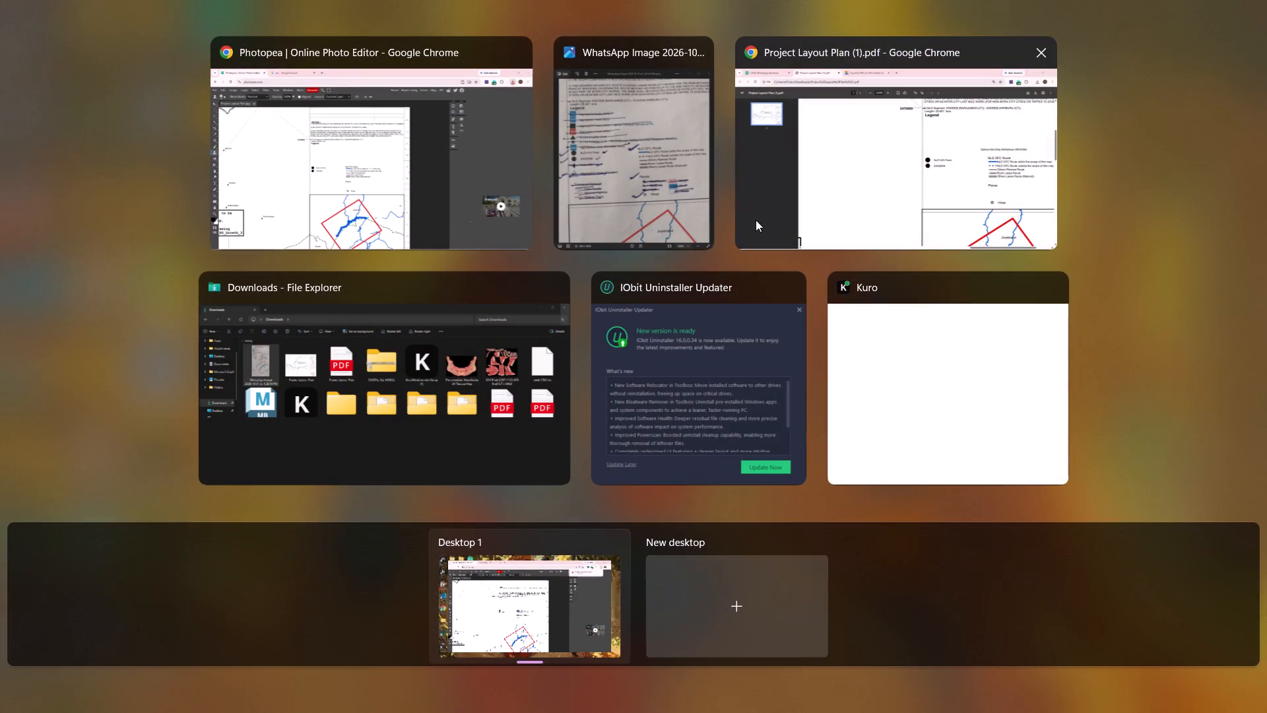
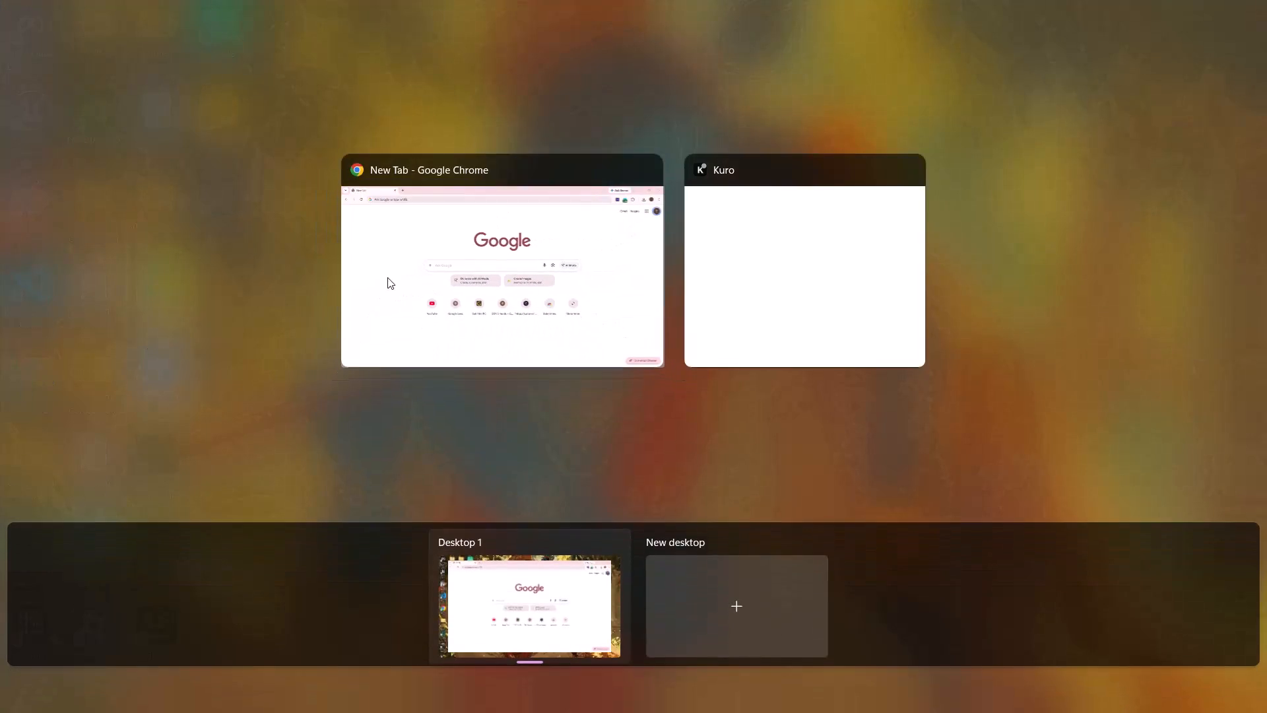
Switch to the Chrome window with the empty new tab and open the Google search box for a query.
{"action": "left_click", "coordinate": [537, 302]}
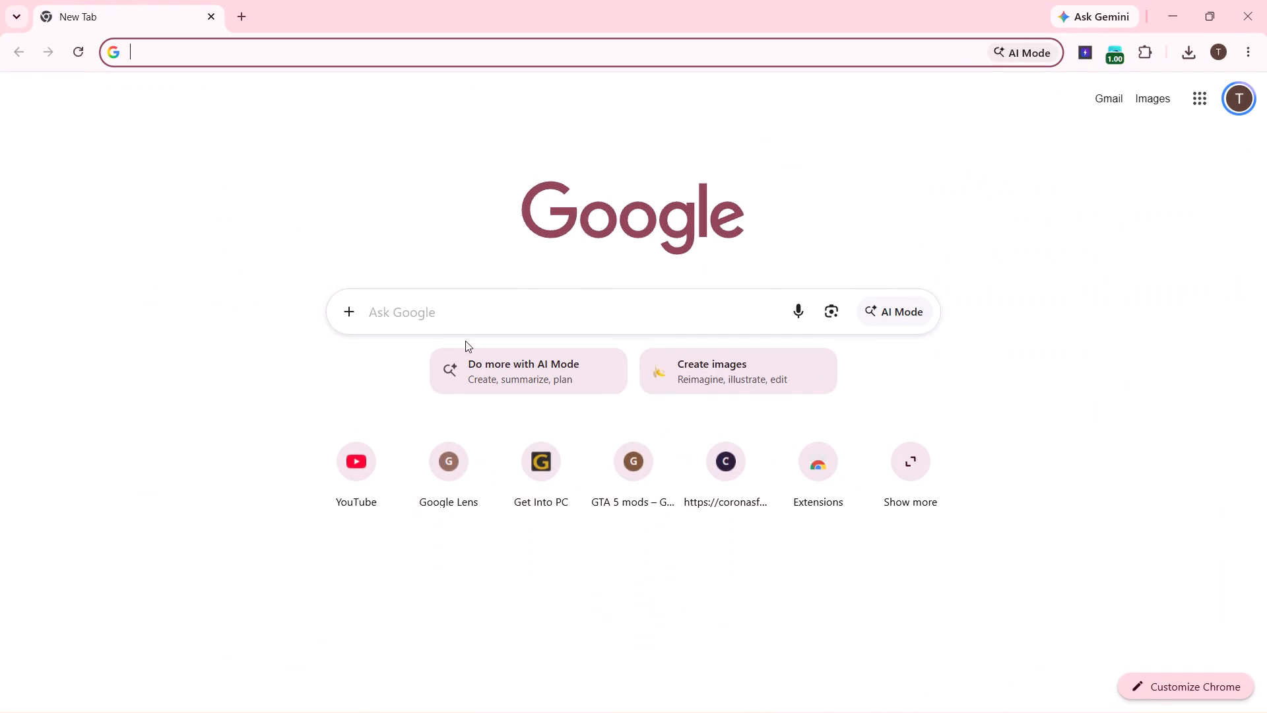
{"action": "left_click", "coordinate": [459, 319]}
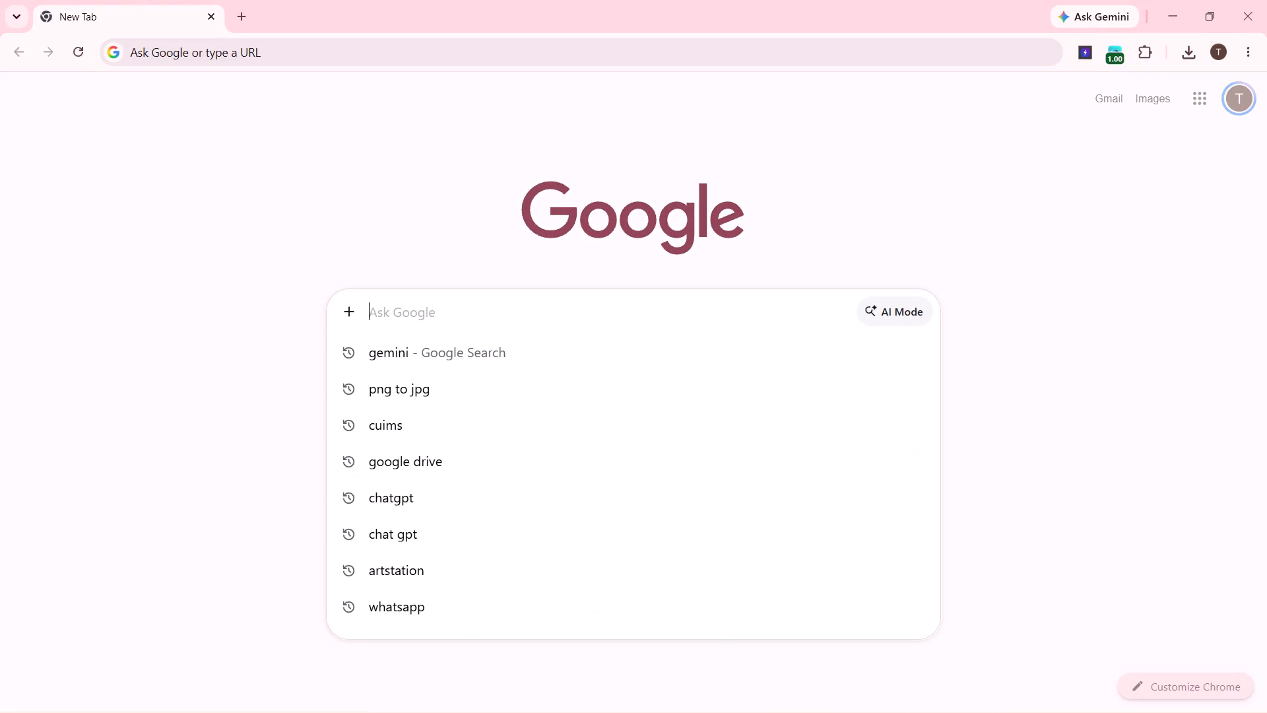
Search the web for "photoshp" and open the Photopea online editor from the results.
{"action": "type", "text": "pho"}
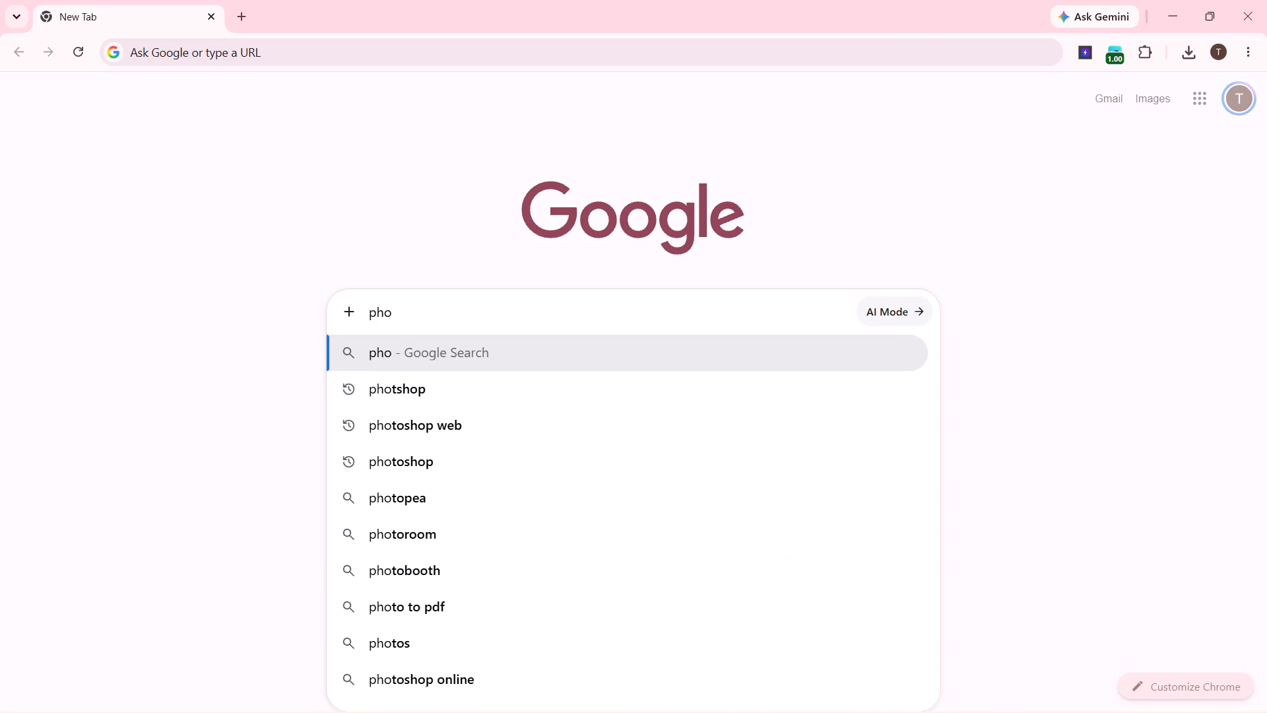
{"action": "key", "text": "Return"}
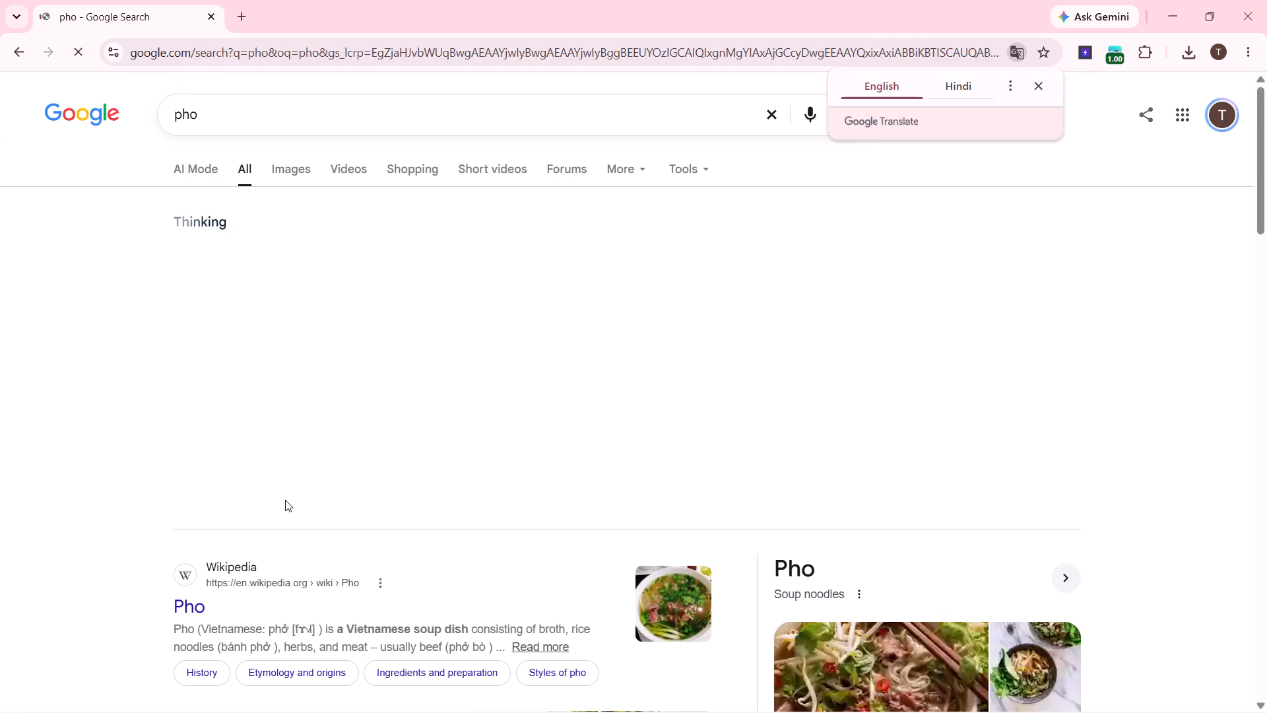
{"action": "left_click", "coordinate": [227, 125]}
{"action": "key", "text": "t"}
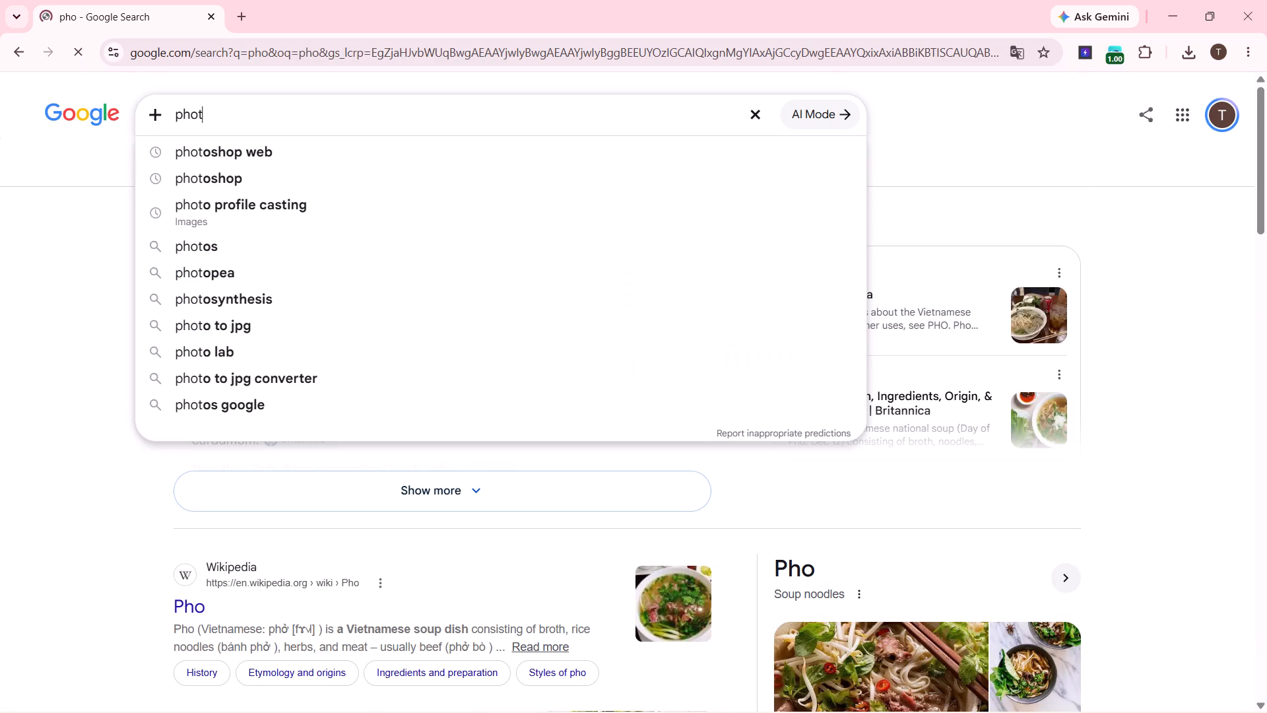
{"action": "type", "text": "oshp"}
{"action": "key", "text": "Return"}
{"action": "scroll", "coordinate": [294, 443], "scroll_direction": "down", "scroll_amount": 1}
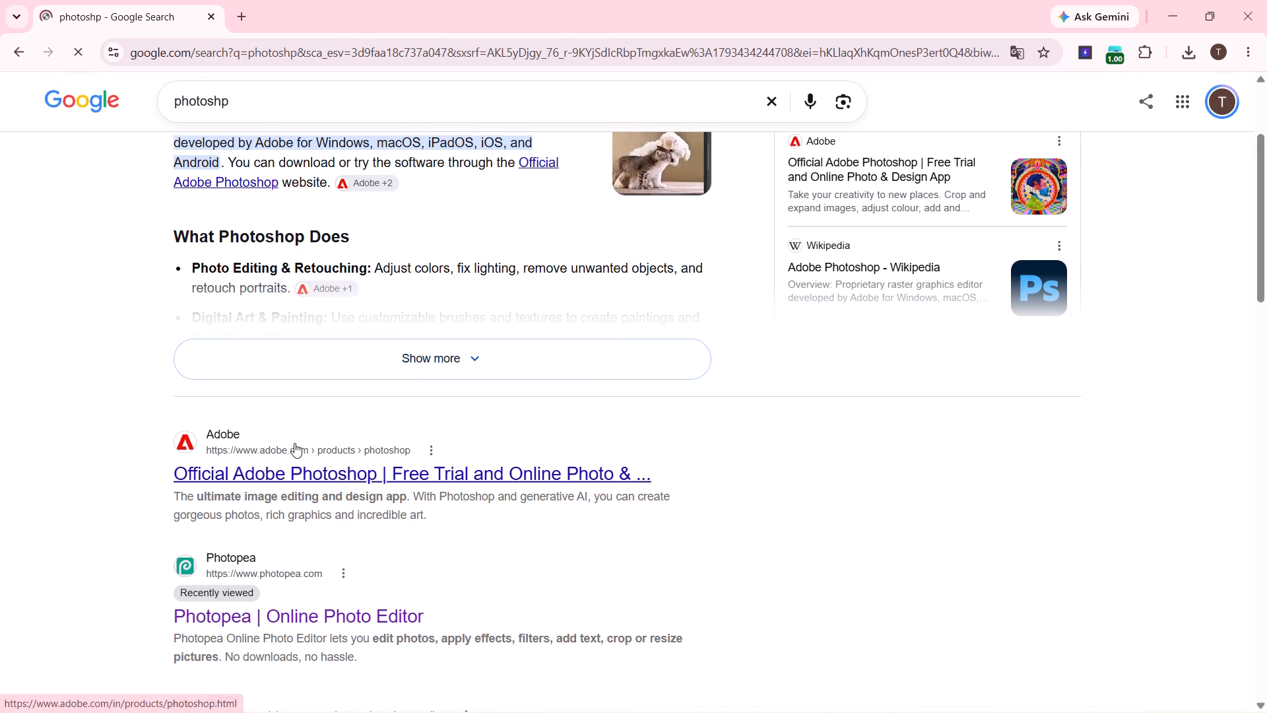
{"action": "left_click", "coordinate": [310, 617]}
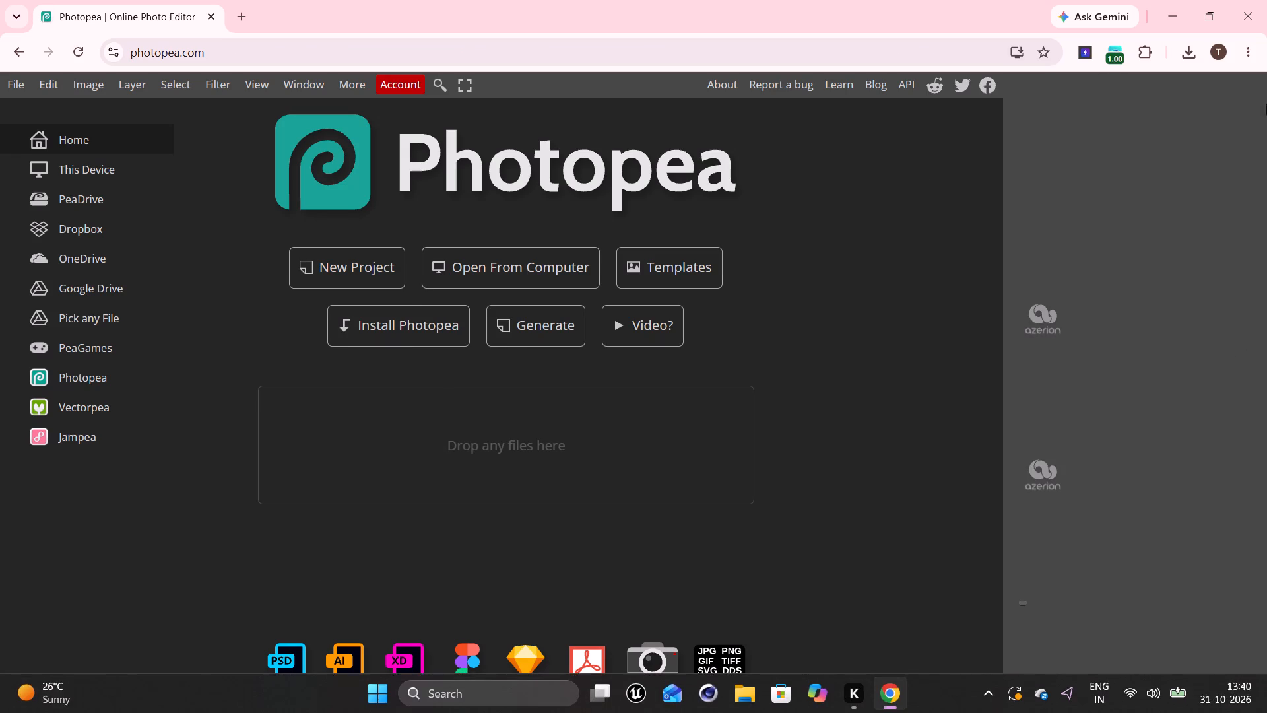
Open the recently downloaded Project Layout Plan (2).pdf in Photopea.
{"action": "left_click", "coordinate": [1179, 55]}
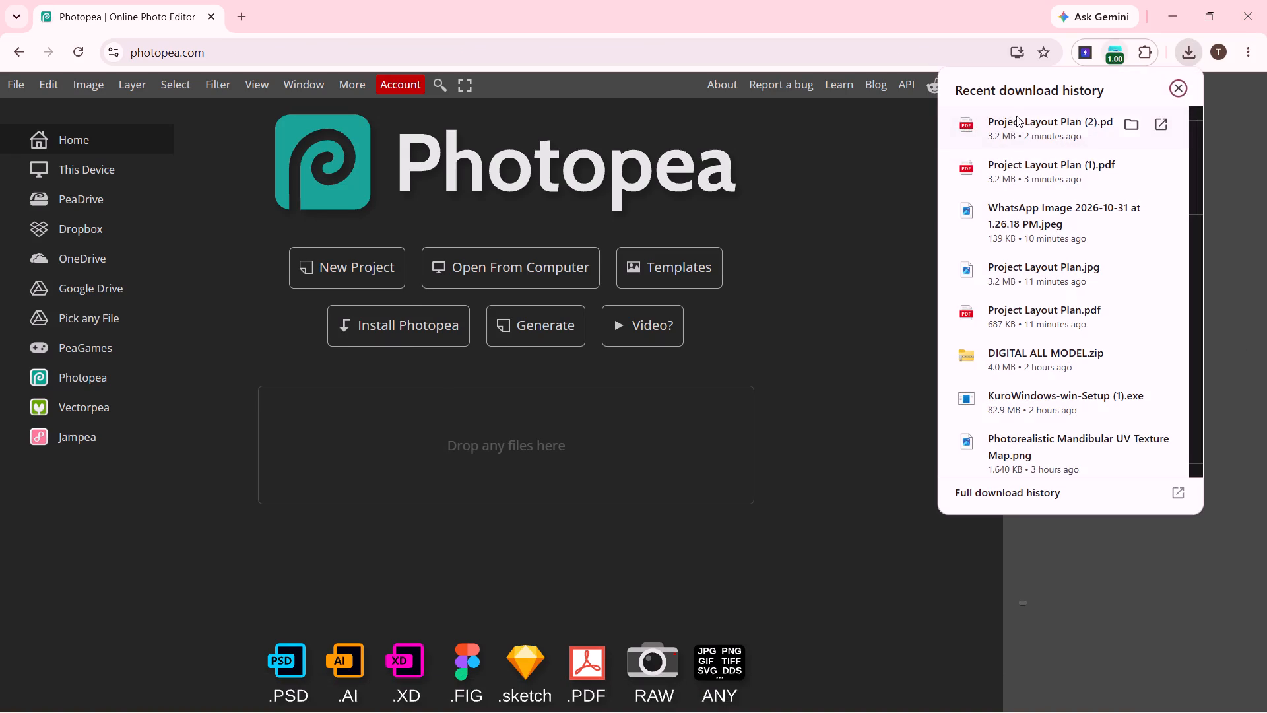
{"action": "left_click_drag", "start_coordinate": [1011, 125], "coordinate": [523, 475]}
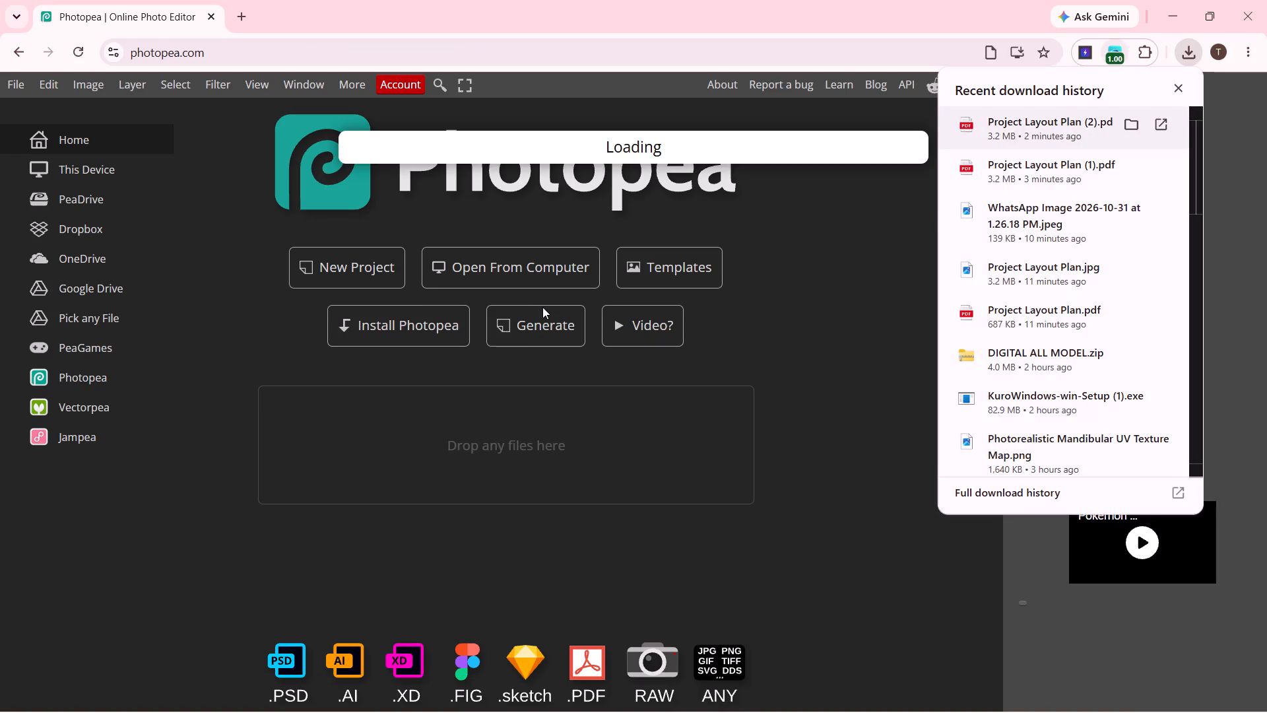
{"action": "scroll", "coordinate": [542, 307], "scroll_direction": "down", "scroll_amount": 1}
{"action": "scroll", "coordinate": [569, 315], "scroll_direction": "up", "scroll_amount": 2}
{"action": "left_click", "coordinate": [808, 305]}
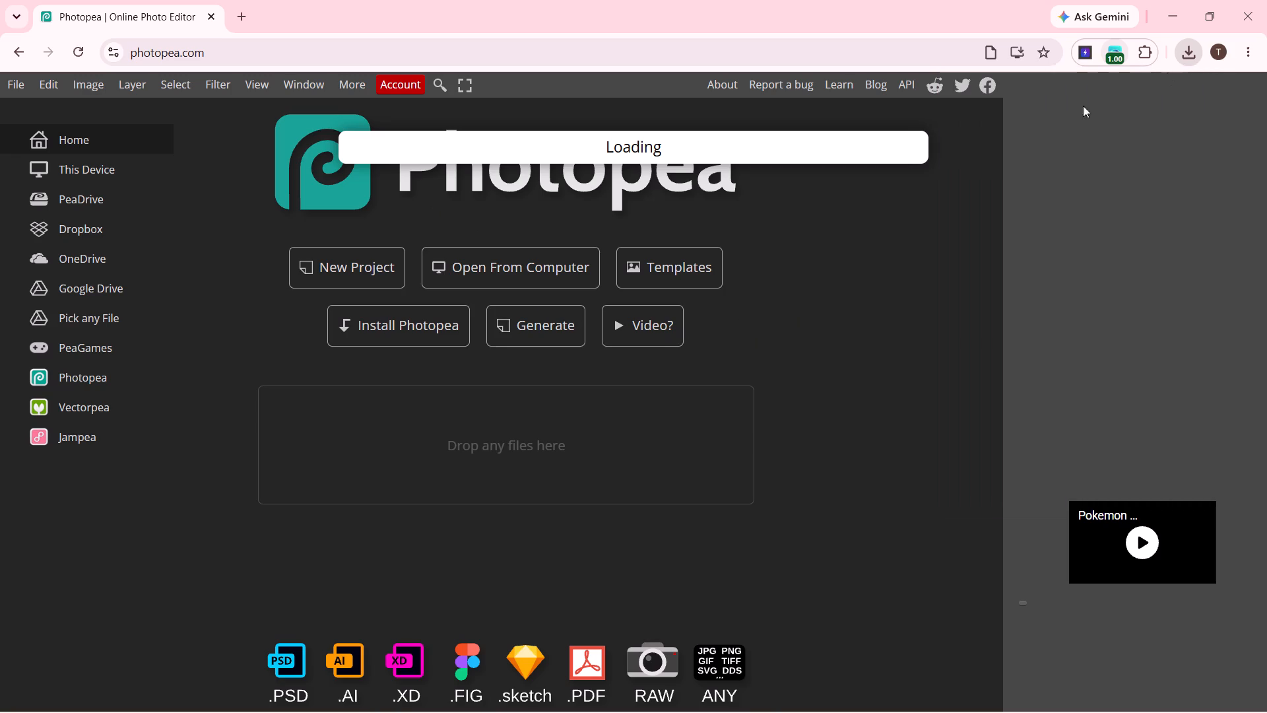
{"action": "scroll", "coordinate": [647, 315], "scroll_direction": "down", "scroll_amount": 2}
{"action": "scroll", "coordinate": [647, 315], "scroll_direction": "up", "scroll_amount": 2}
{"action": "left_click", "coordinate": [251, 17]}
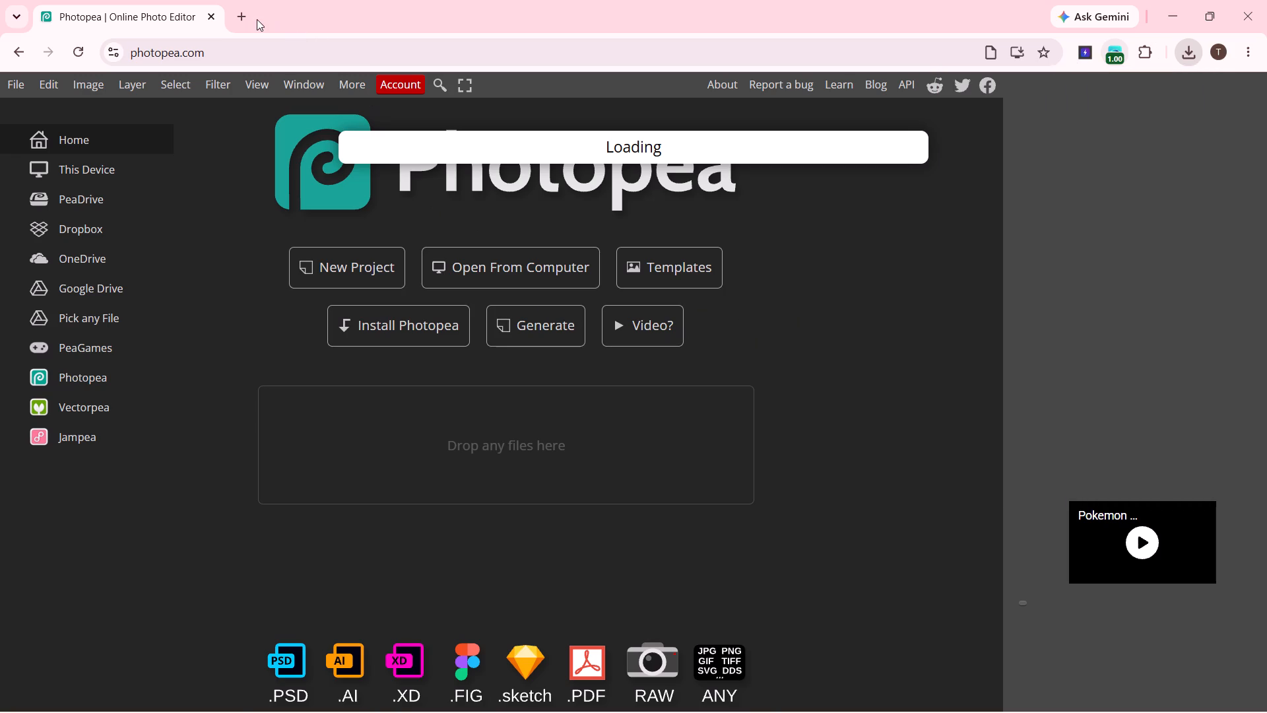
{"action": "left_click", "coordinate": [257, 19]}
{"action": "left_click", "coordinate": [191, 14]}
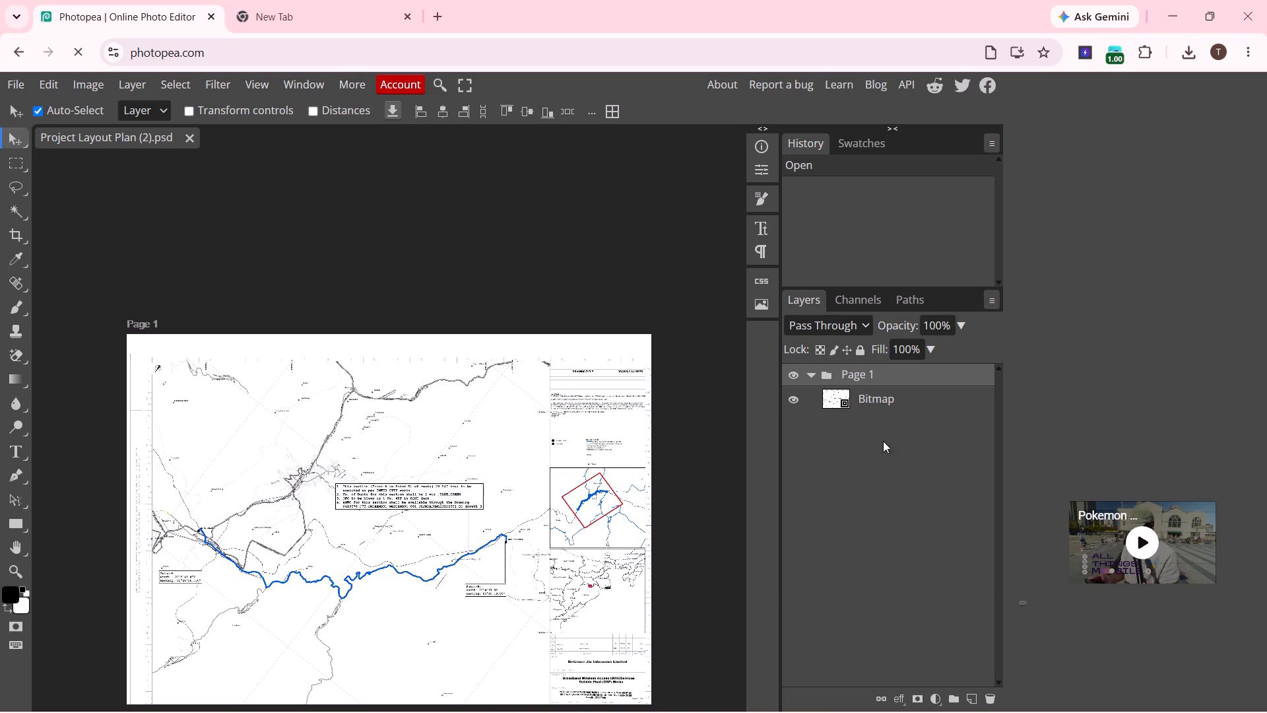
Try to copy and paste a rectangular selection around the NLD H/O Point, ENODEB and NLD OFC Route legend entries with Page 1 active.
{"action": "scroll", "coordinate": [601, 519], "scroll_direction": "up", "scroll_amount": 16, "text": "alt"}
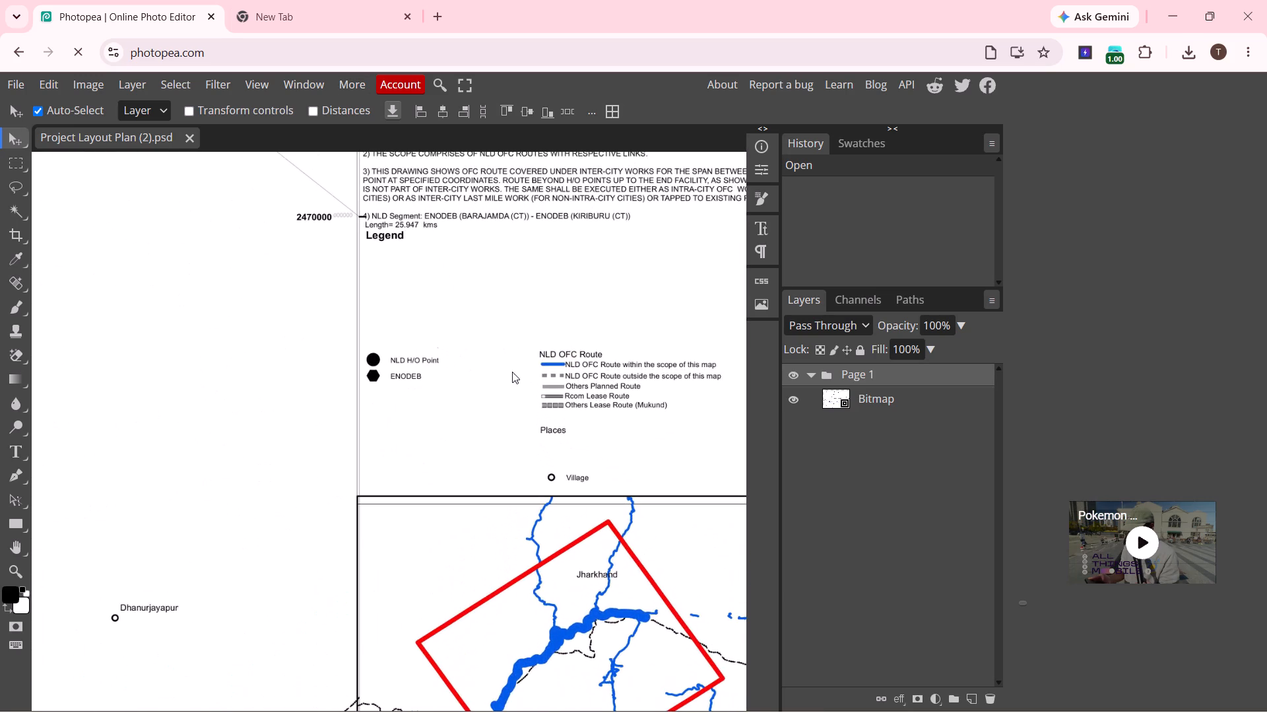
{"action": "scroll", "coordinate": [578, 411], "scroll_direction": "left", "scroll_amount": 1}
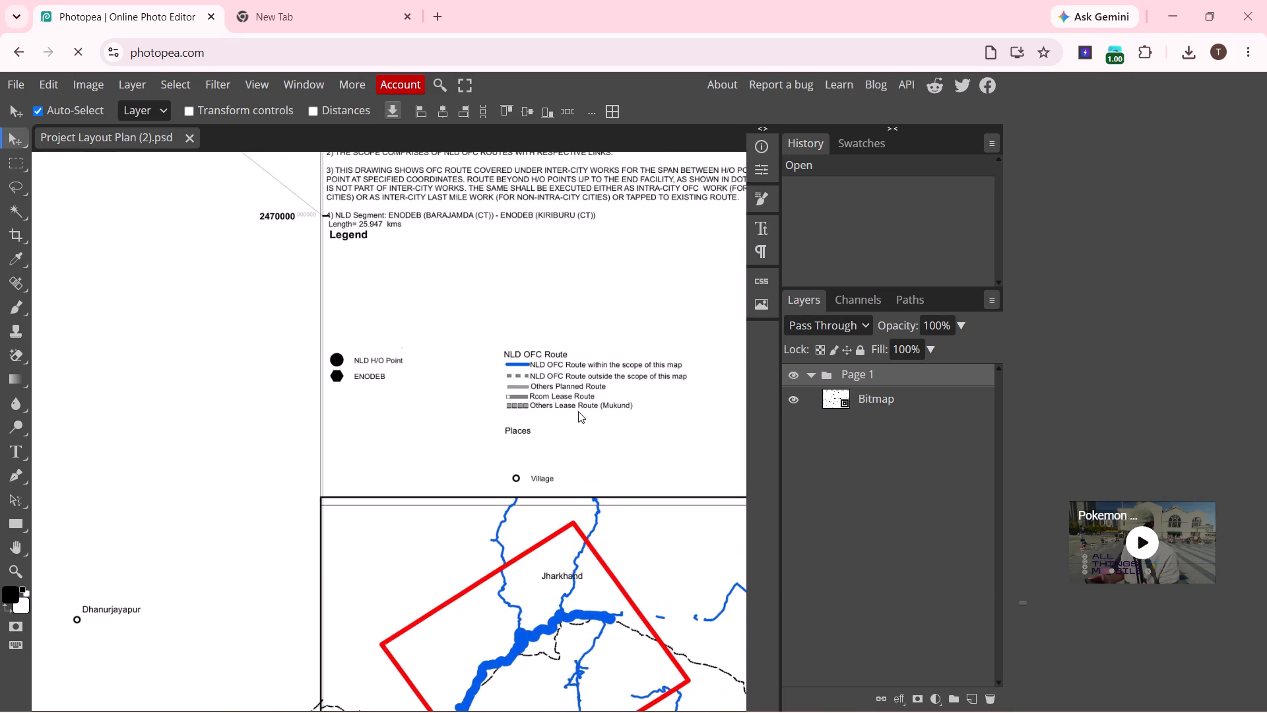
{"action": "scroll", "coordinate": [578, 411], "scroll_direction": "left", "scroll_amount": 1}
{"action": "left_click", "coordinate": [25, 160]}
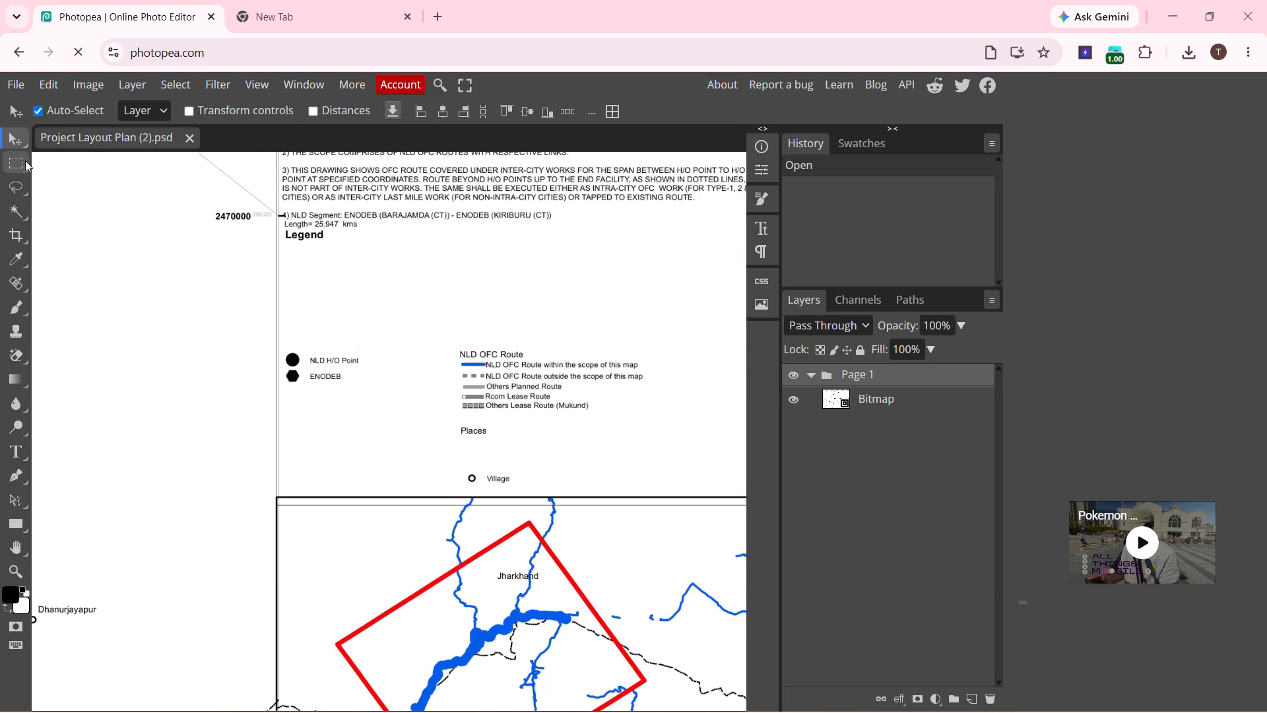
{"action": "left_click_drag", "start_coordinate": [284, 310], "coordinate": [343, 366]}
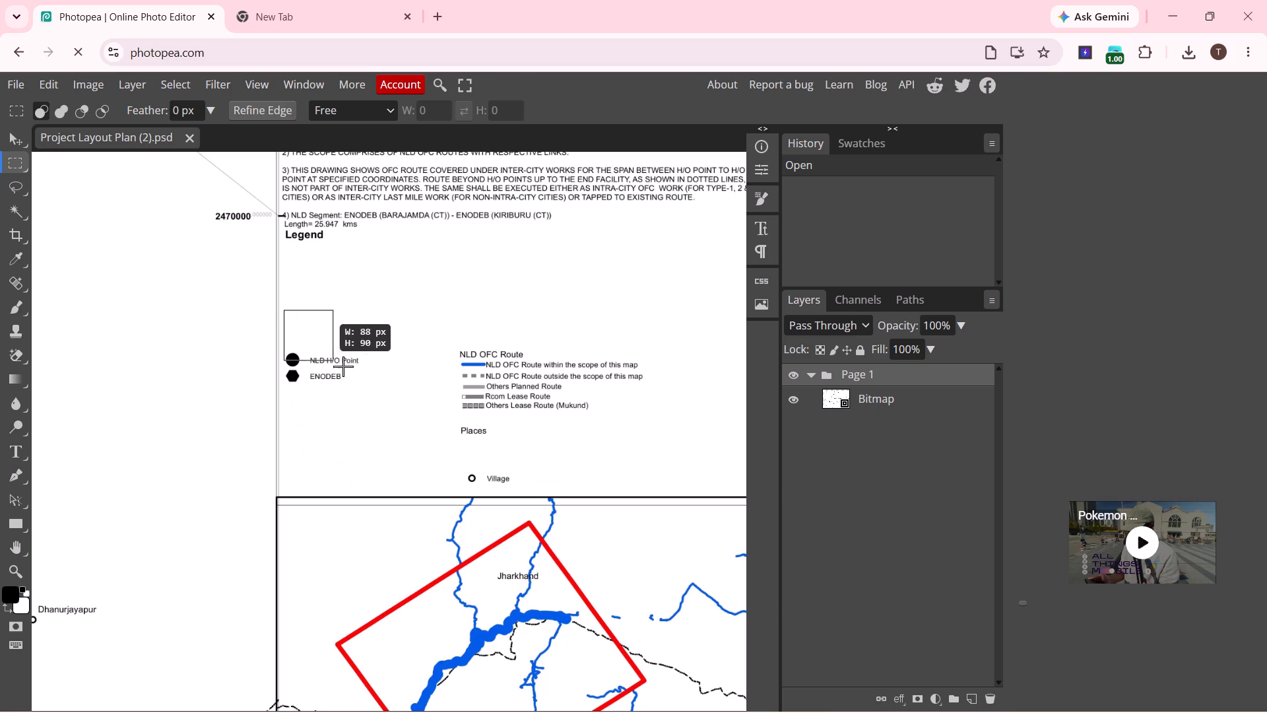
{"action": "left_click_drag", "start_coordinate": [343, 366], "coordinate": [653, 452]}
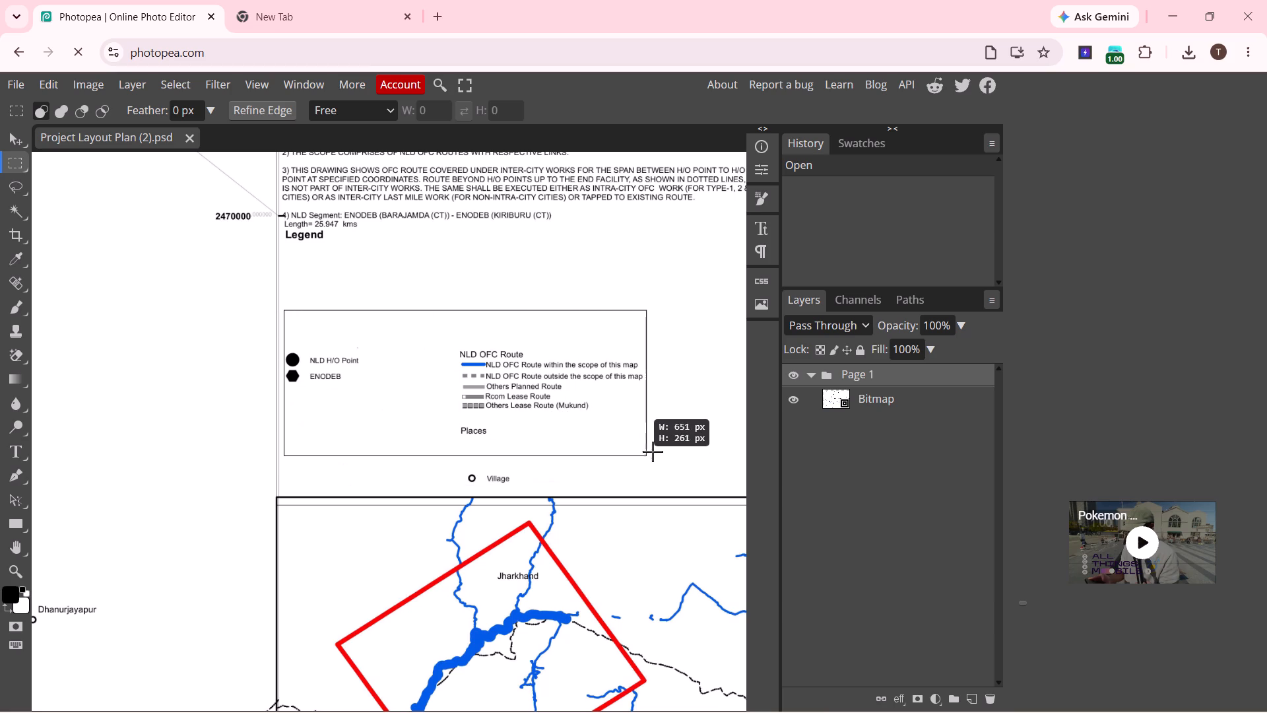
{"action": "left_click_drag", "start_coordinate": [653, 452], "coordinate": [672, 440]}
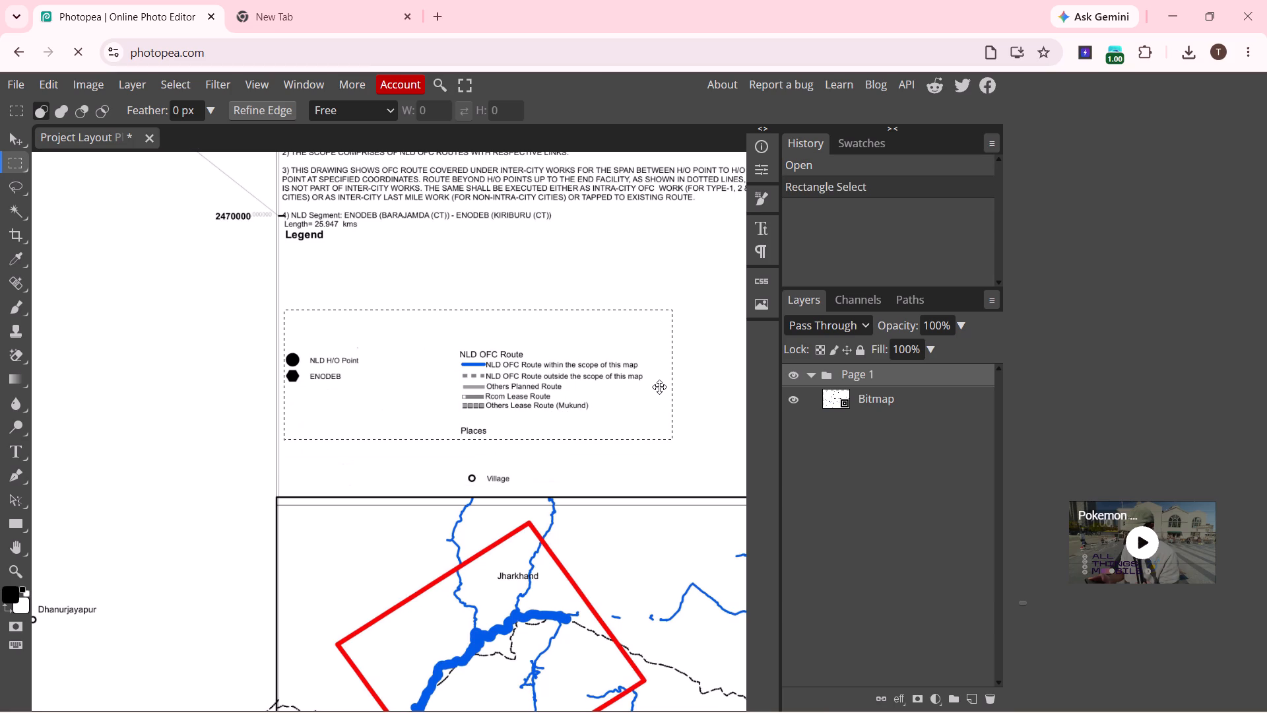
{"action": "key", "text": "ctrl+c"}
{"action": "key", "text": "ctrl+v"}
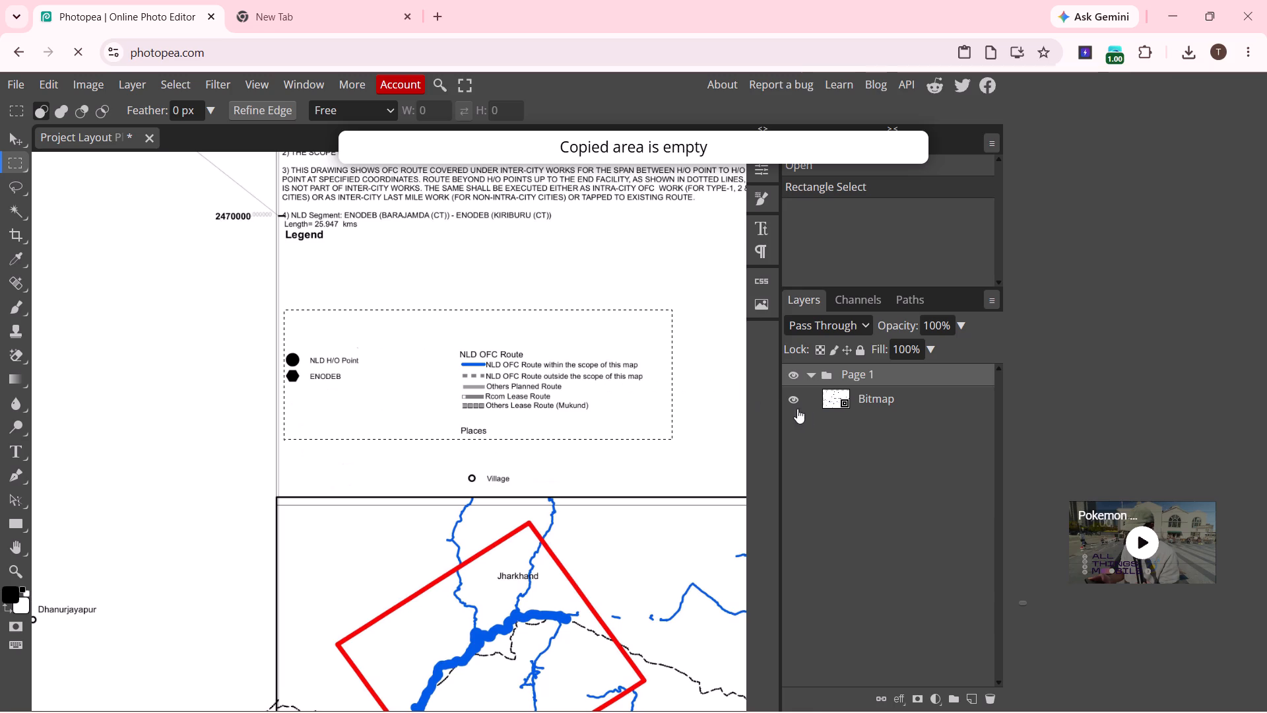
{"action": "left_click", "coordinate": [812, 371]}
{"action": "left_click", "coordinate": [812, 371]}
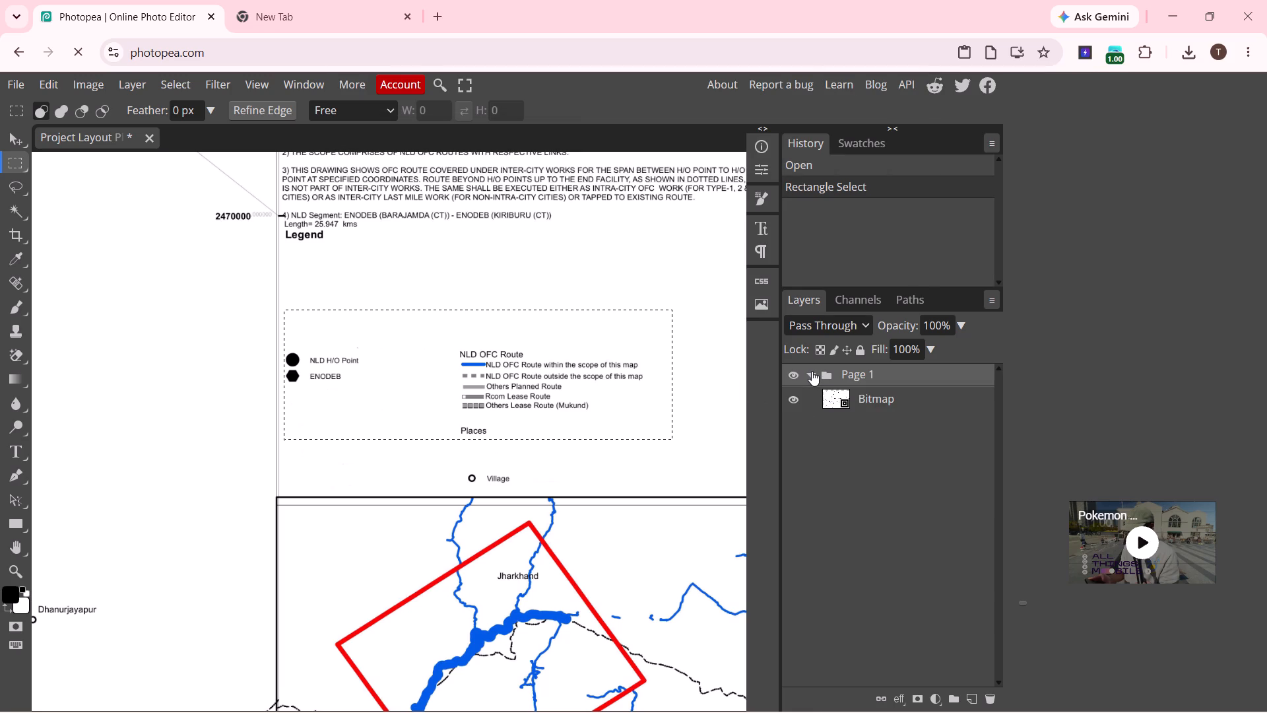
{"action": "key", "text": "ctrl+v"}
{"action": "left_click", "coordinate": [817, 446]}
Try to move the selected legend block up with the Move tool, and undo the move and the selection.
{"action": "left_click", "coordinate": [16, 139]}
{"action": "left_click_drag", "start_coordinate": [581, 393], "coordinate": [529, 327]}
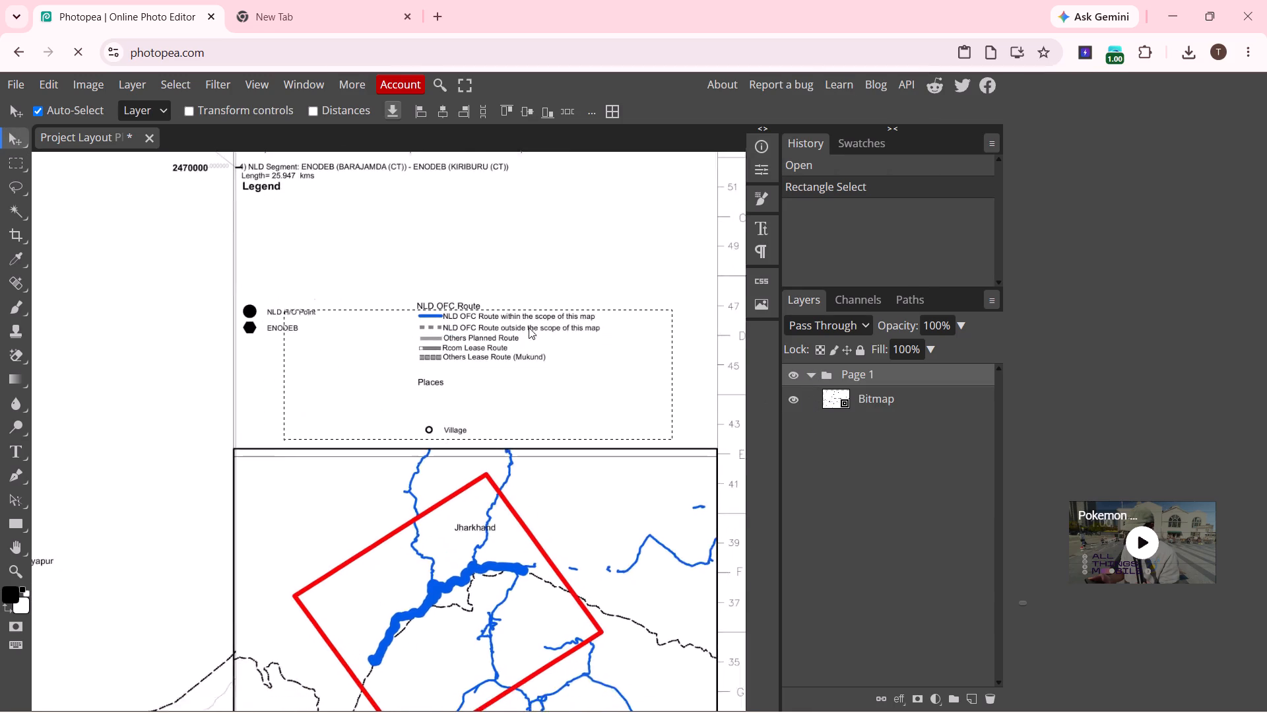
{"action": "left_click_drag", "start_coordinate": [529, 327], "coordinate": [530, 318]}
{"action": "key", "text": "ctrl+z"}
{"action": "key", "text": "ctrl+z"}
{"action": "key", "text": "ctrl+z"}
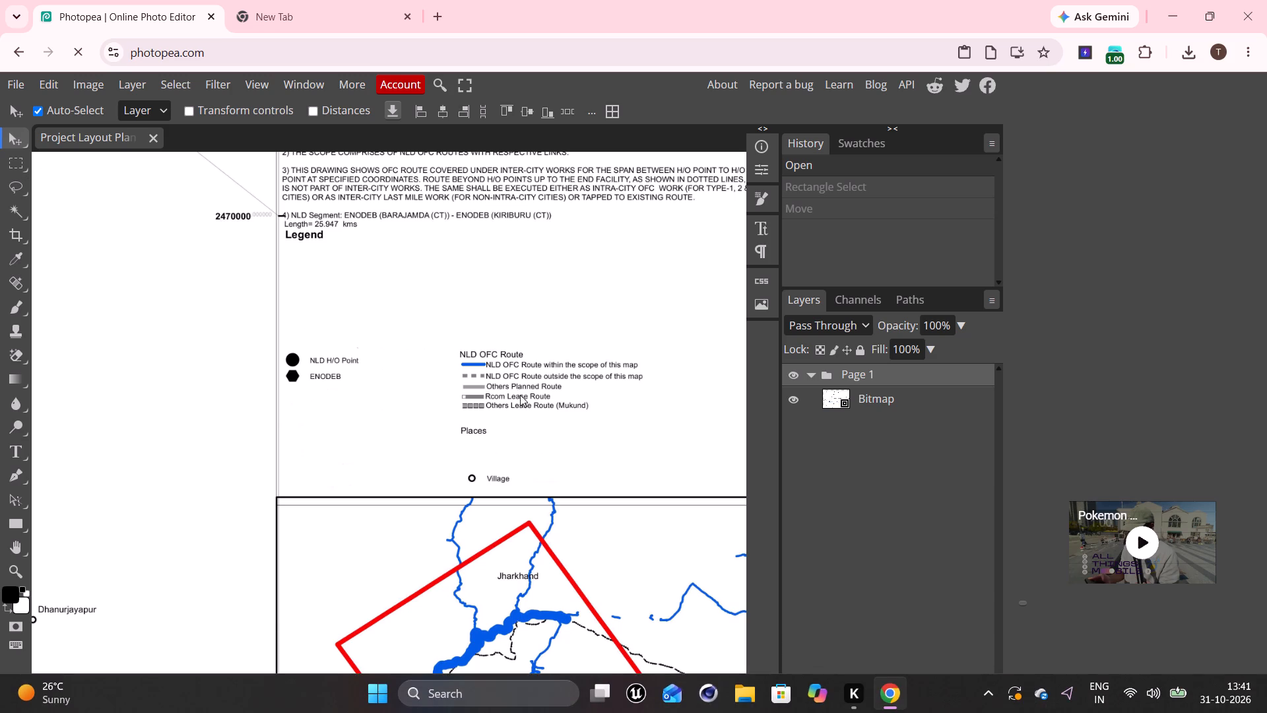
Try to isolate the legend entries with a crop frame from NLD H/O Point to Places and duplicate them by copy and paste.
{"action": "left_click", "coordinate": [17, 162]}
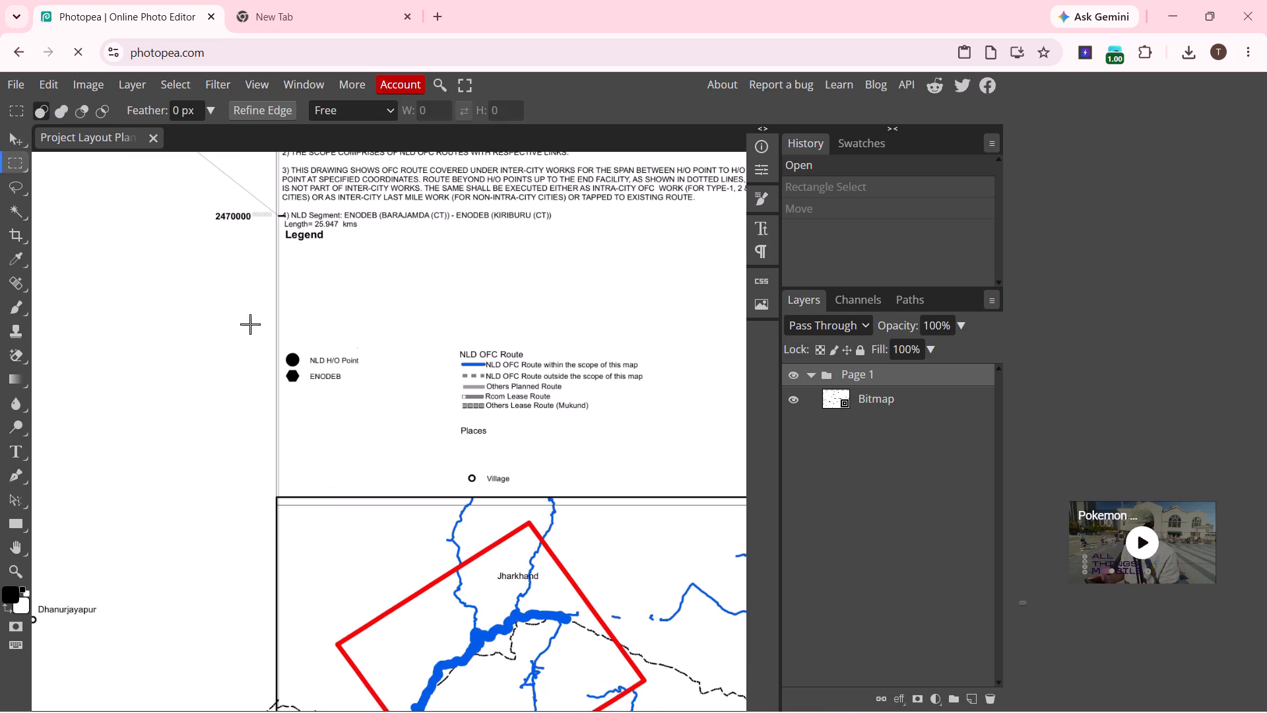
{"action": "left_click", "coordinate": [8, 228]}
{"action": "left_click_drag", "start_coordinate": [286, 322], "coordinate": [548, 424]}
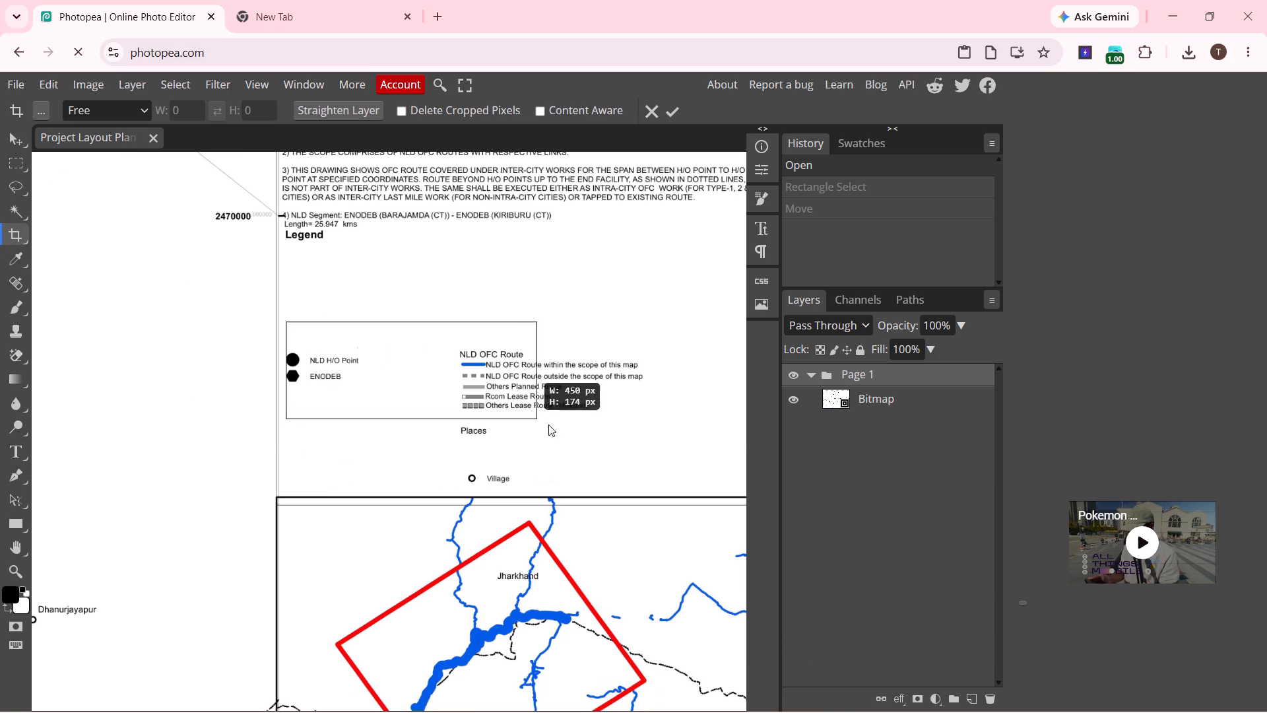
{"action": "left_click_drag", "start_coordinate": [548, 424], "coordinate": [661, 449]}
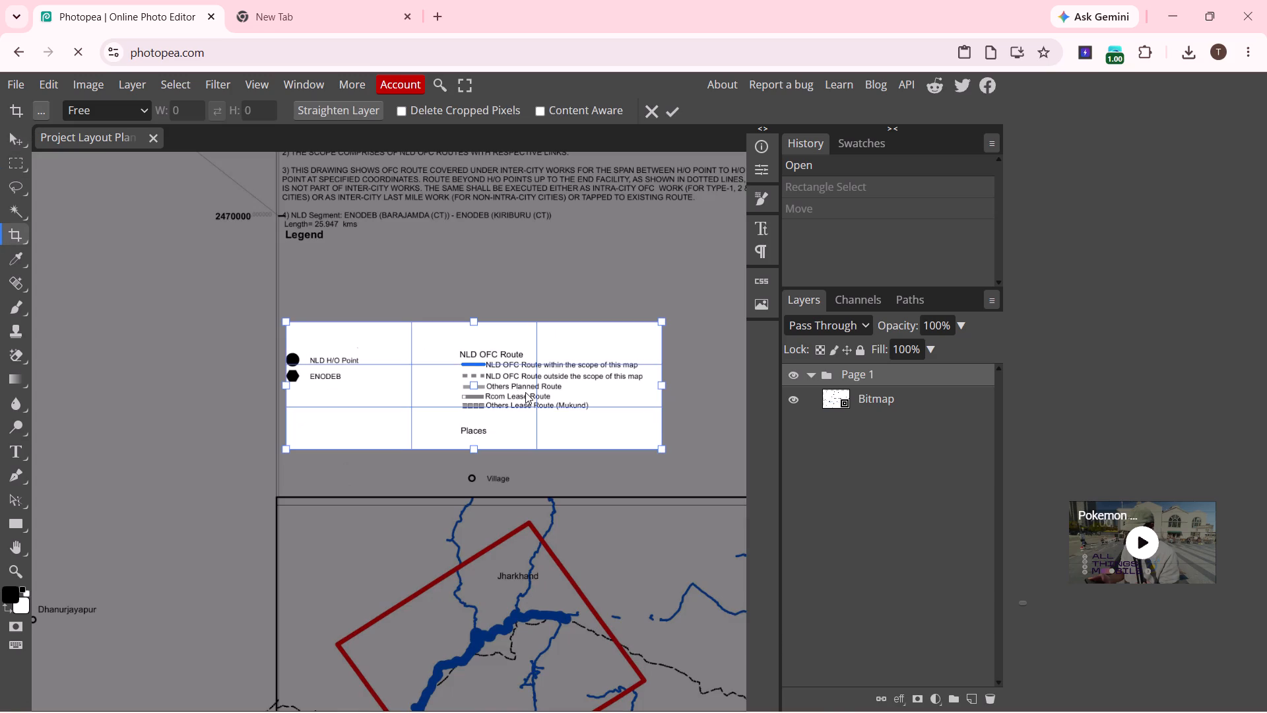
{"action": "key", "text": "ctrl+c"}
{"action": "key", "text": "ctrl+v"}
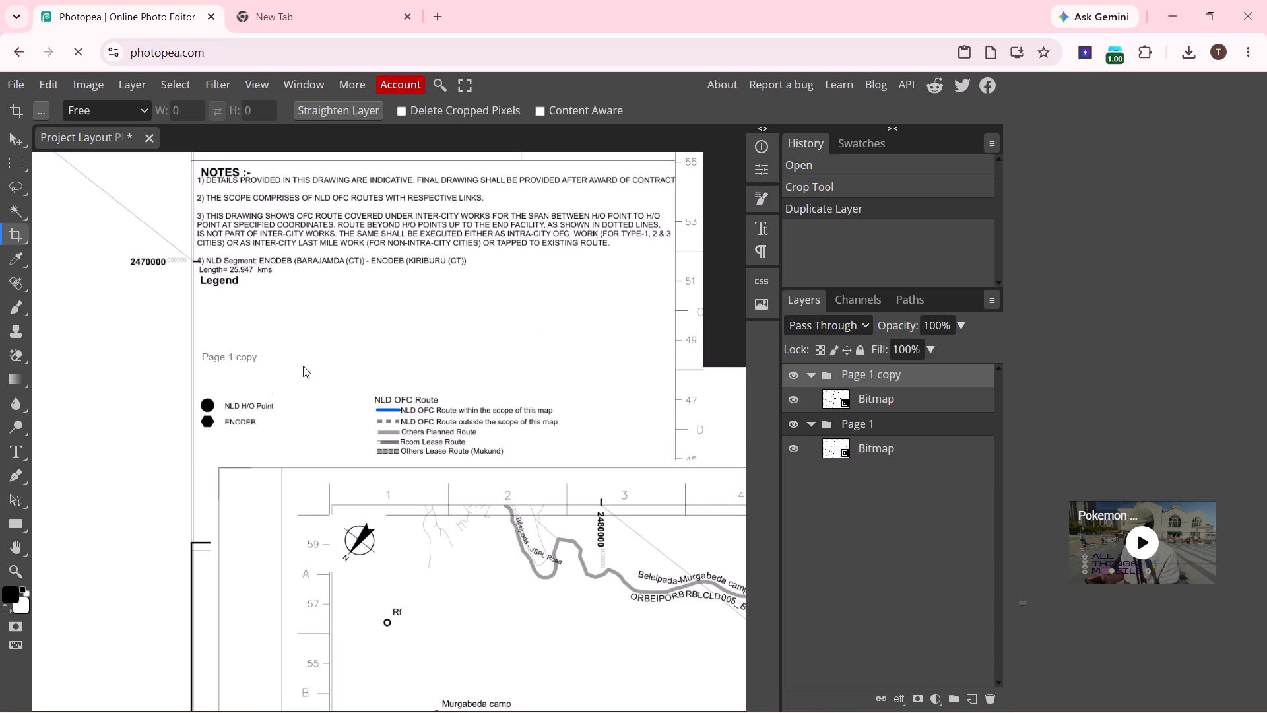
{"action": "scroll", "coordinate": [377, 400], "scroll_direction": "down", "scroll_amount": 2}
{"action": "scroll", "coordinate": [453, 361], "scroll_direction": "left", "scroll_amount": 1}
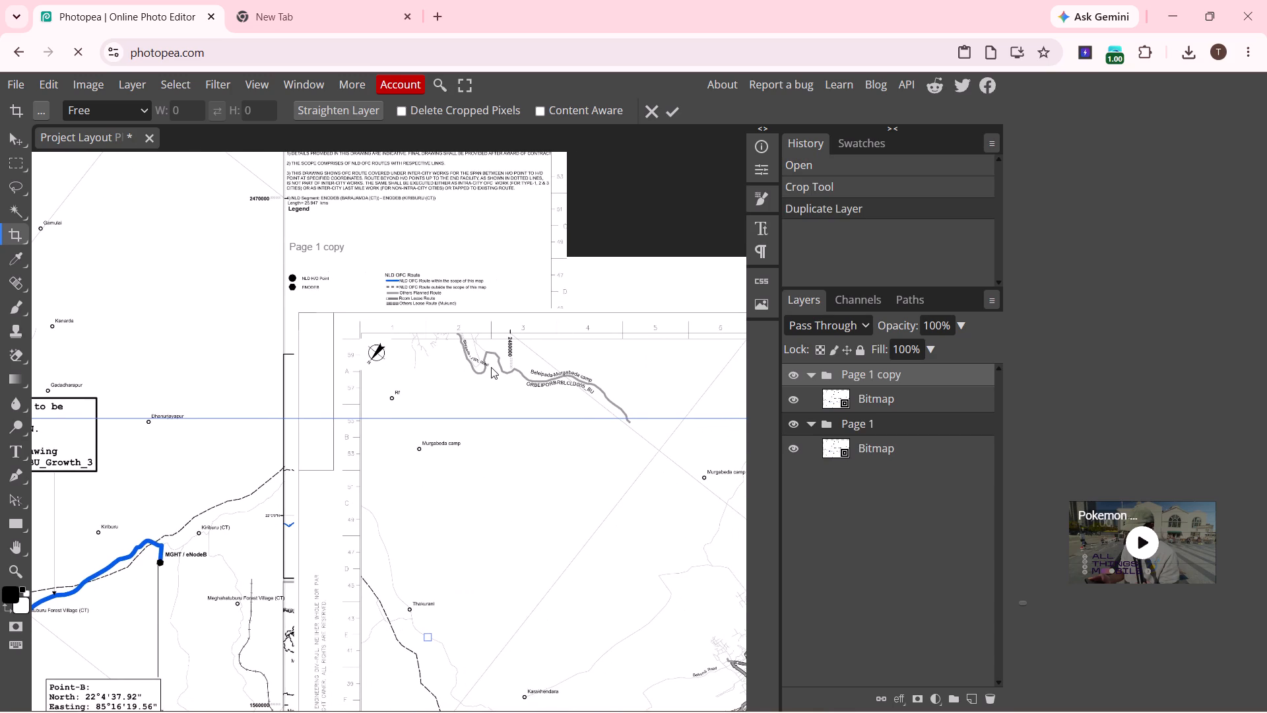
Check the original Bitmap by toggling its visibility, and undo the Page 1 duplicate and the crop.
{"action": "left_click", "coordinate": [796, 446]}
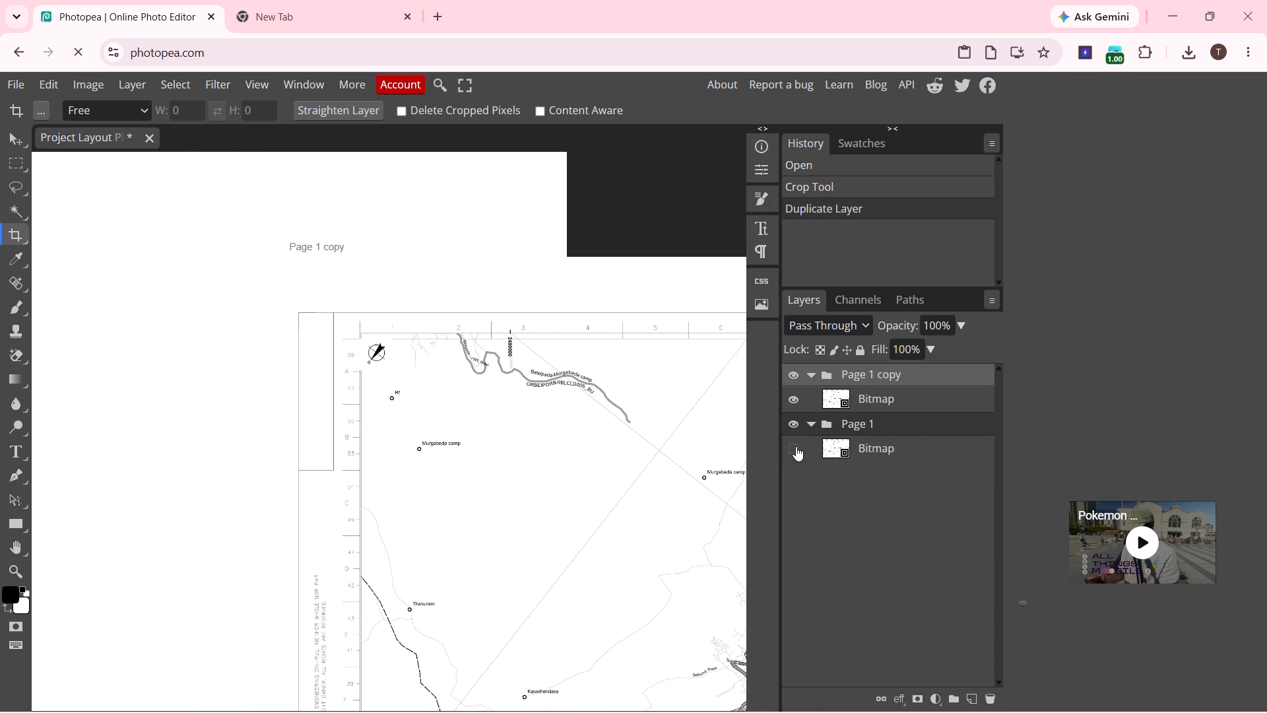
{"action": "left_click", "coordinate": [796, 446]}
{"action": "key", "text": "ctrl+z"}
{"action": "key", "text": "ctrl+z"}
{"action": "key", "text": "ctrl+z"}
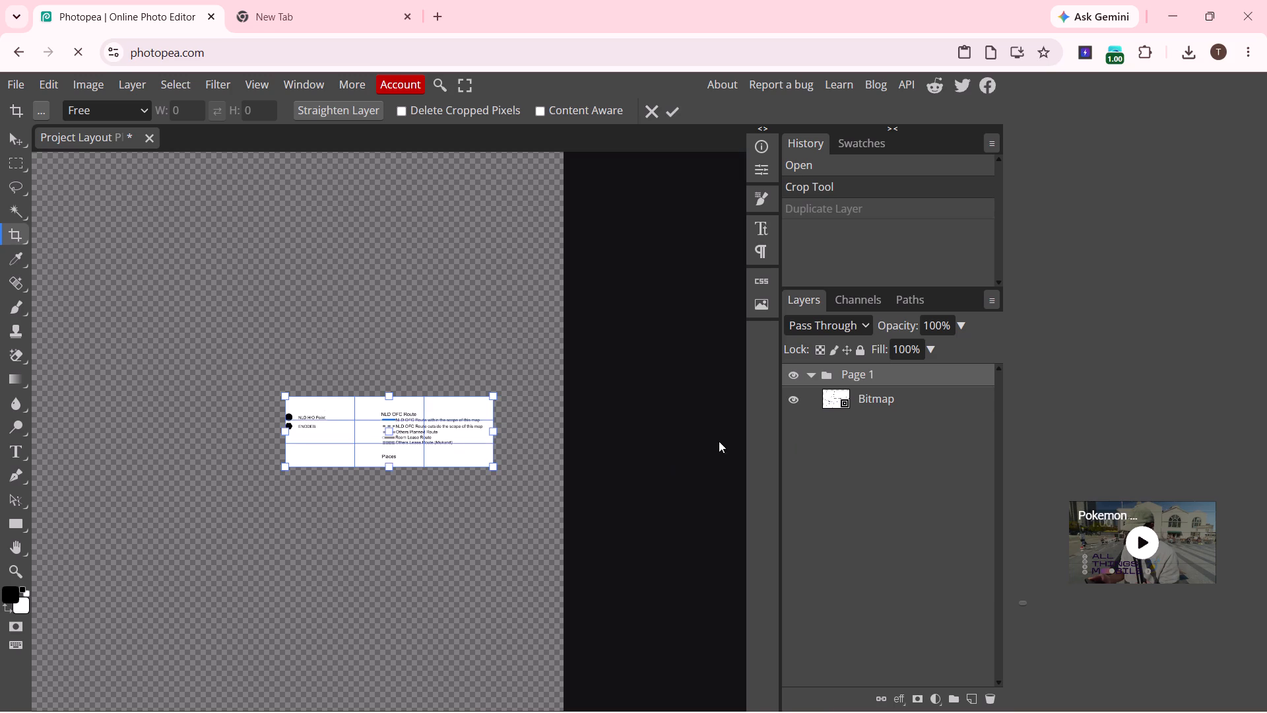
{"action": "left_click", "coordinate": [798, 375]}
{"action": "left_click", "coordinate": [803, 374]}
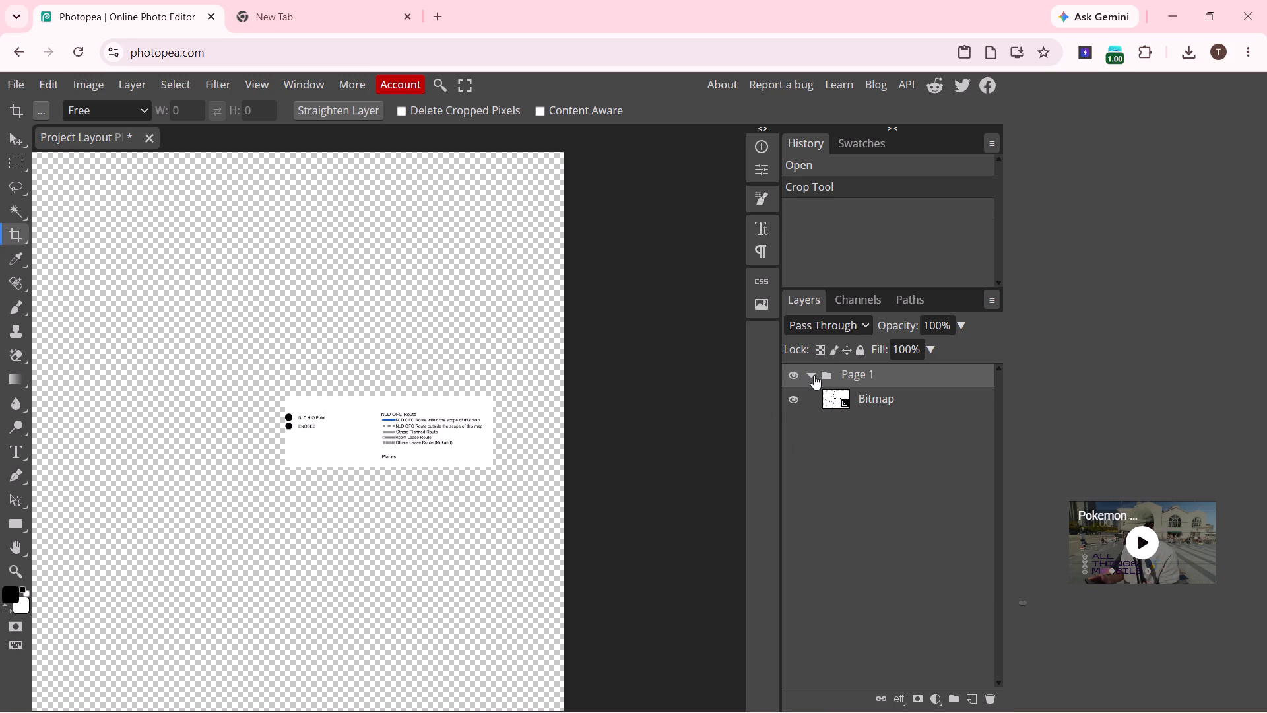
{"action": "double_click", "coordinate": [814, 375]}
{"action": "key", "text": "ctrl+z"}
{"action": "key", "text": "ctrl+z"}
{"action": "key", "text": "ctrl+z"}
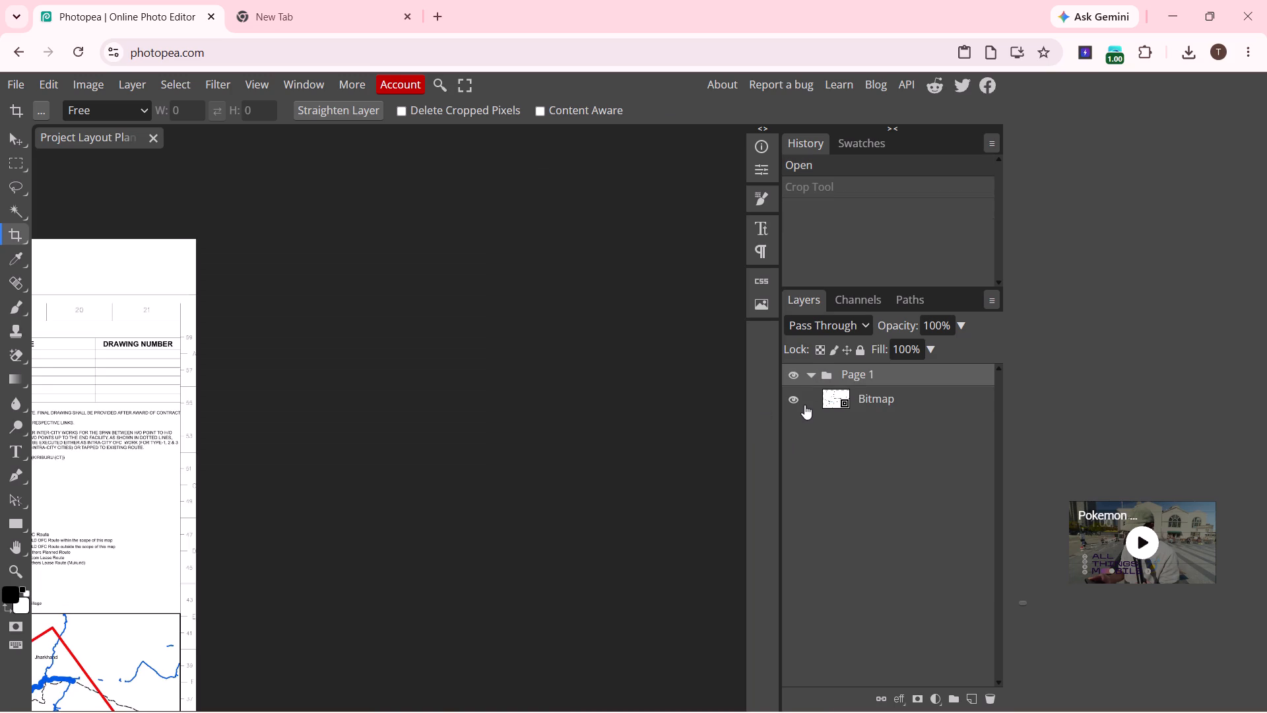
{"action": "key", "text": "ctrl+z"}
Copy the NLD H/O Point, ENODEB and NLD OFC Route legend entries from the Bitmap layer and paste them as a new layer.
{"action": "scroll", "coordinate": [221, 407], "scroll_direction": "down", "scroll_amount": 2, "text": "alt"}
{"action": "scroll", "coordinate": [118, 457], "scroll_direction": "up", "scroll_amount": 3, "text": "alt"}
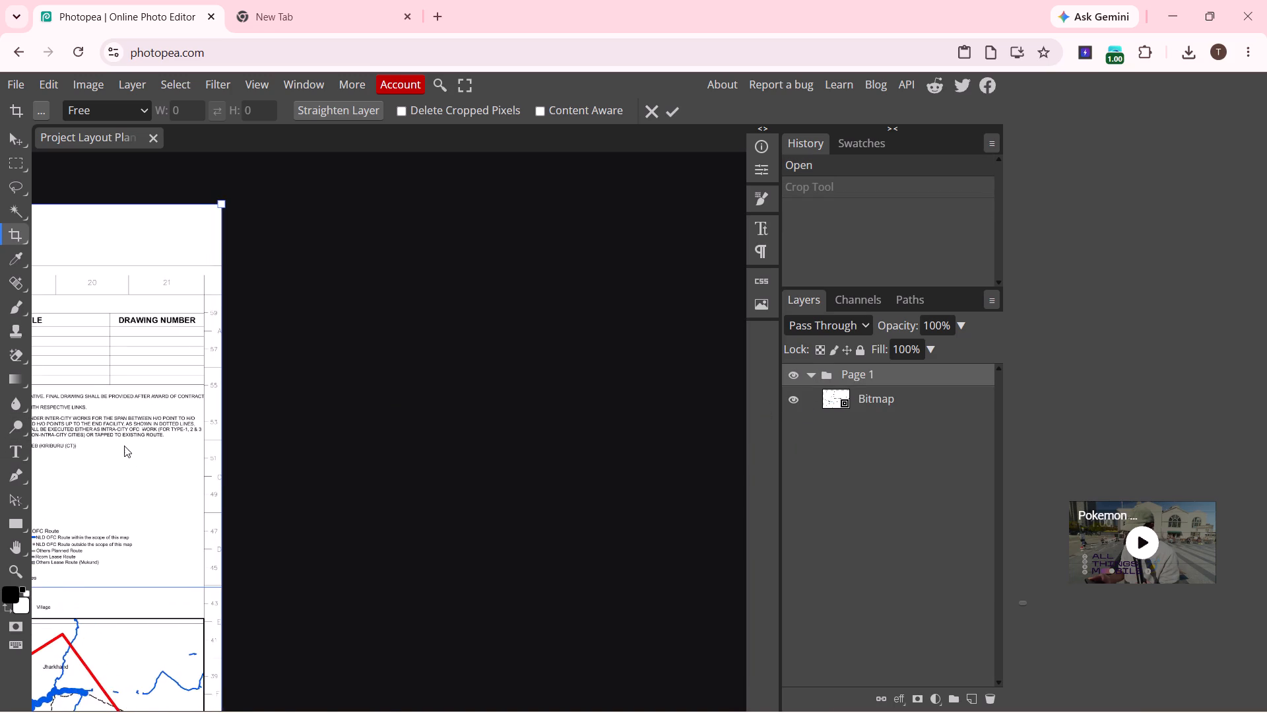
{"action": "scroll", "coordinate": [124, 446], "scroll_direction": "right", "scroll_amount": 2}
{"action": "scroll", "coordinate": [238, 432], "scroll_direction": "right", "scroll_amount": 1}
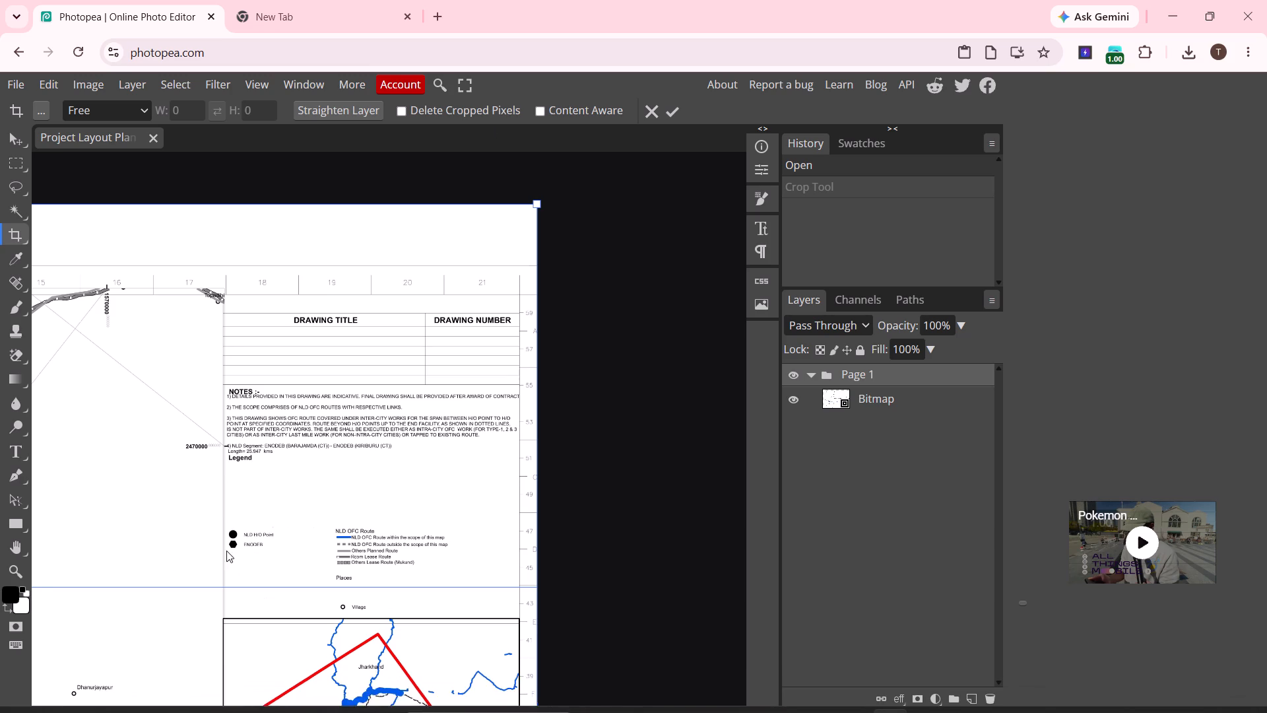
{"action": "scroll", "coordinate": [305, 527], "scroll_direction": "up", "scroll_amount": 4, "text": "alt"}
{"action": "scroll", "coordinate": [407, 571], "scroll_direction": "up", "scroll_amount": 2}
{"action": "scroll", "coordinate": [407, 571], "scroll_direction": "down", "scroll_amount": 2}
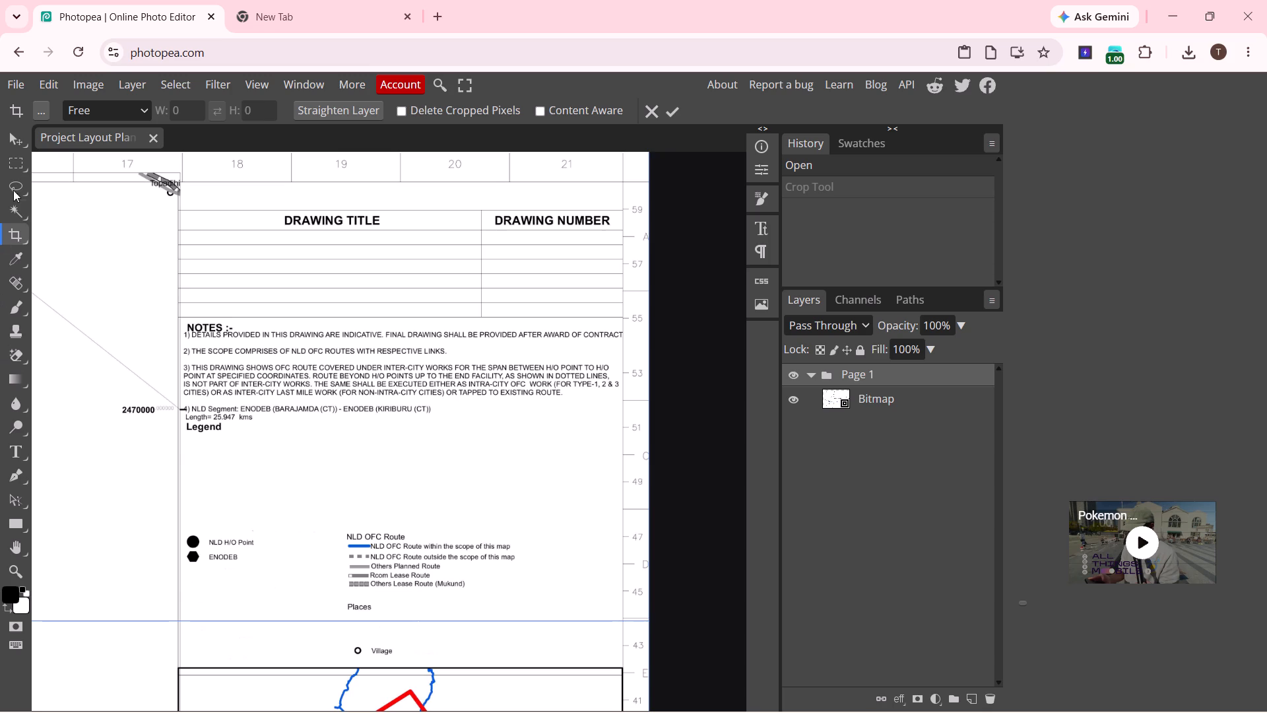
{"action": "left_click", "coordinate": [24, 156]}
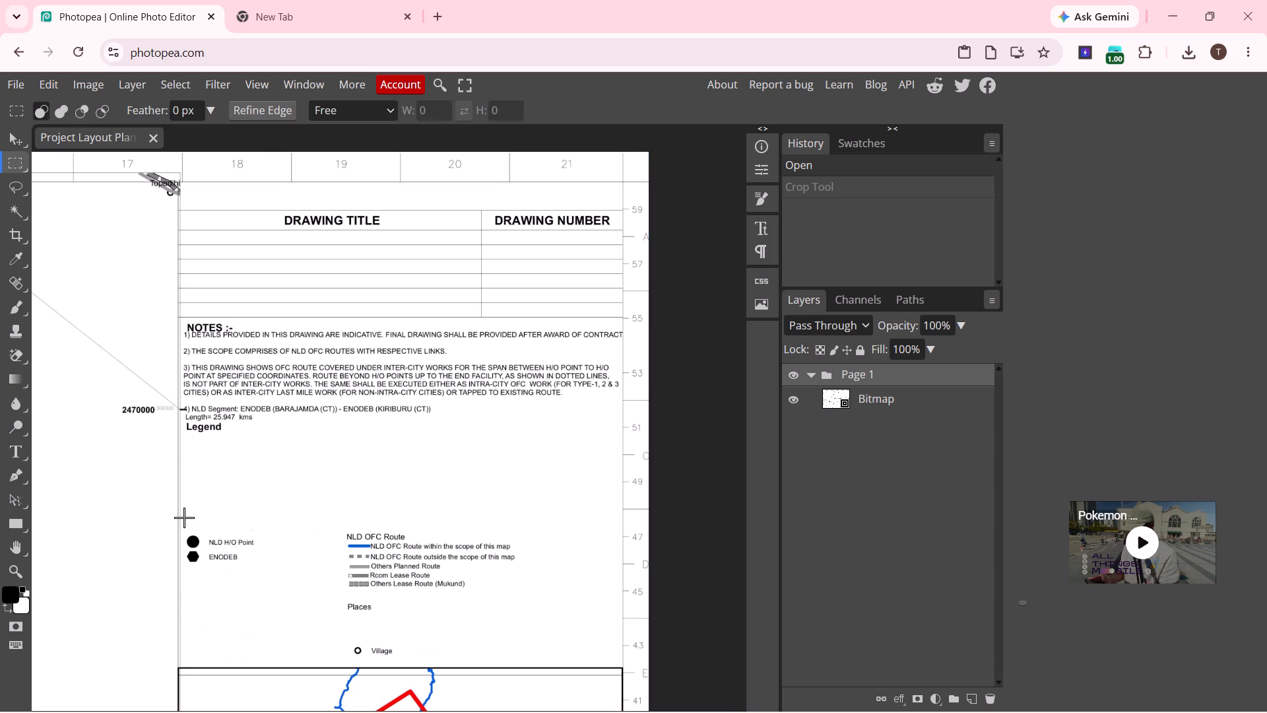
{"action": "left_click_drag", "start_coordinate": [184, 518], "coordinate": [548, 599]}
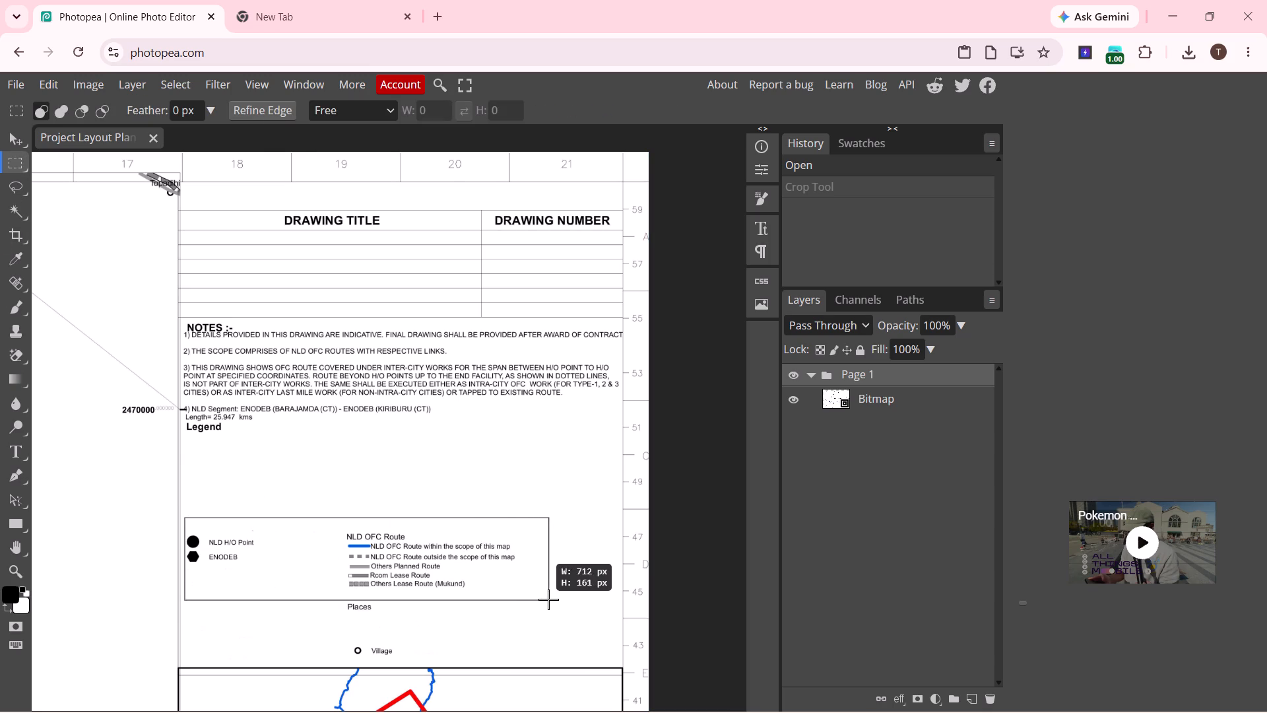
{"action": "left_click_drag", "start_coordinate": [548, 599], "coordinate": [557, 595]}
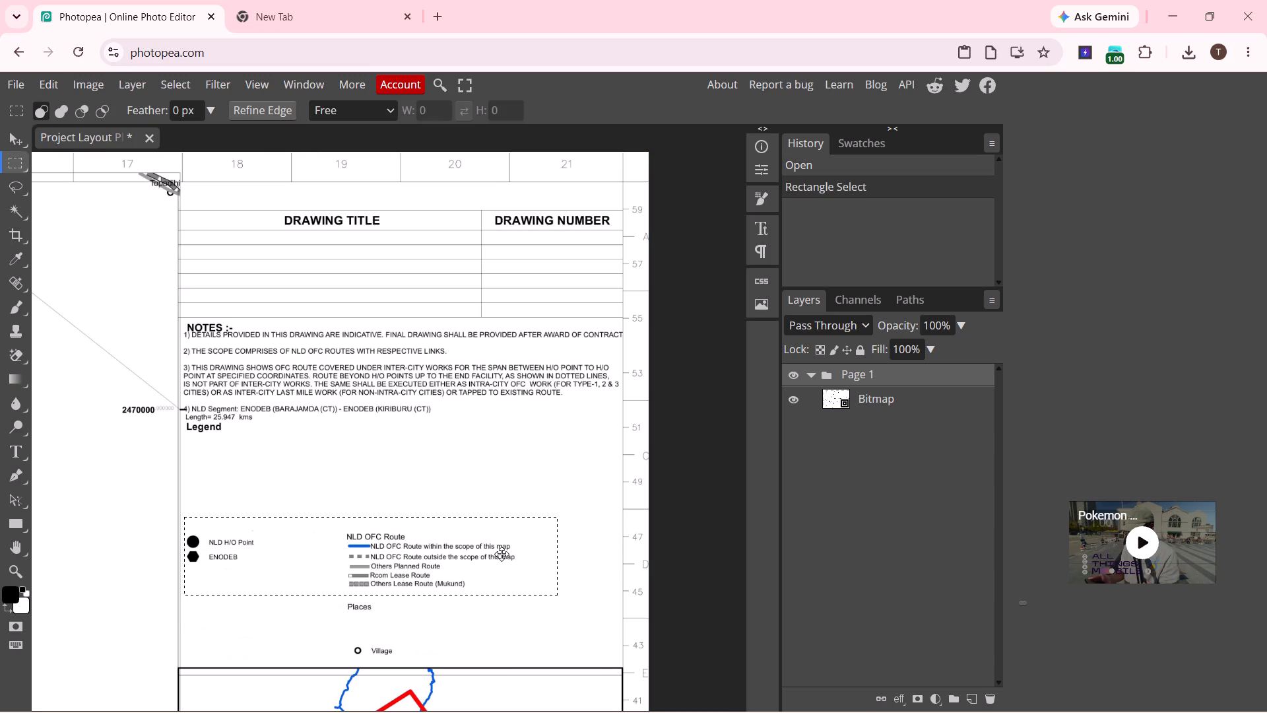
{"action": "key", "text": "ctrl+c"}
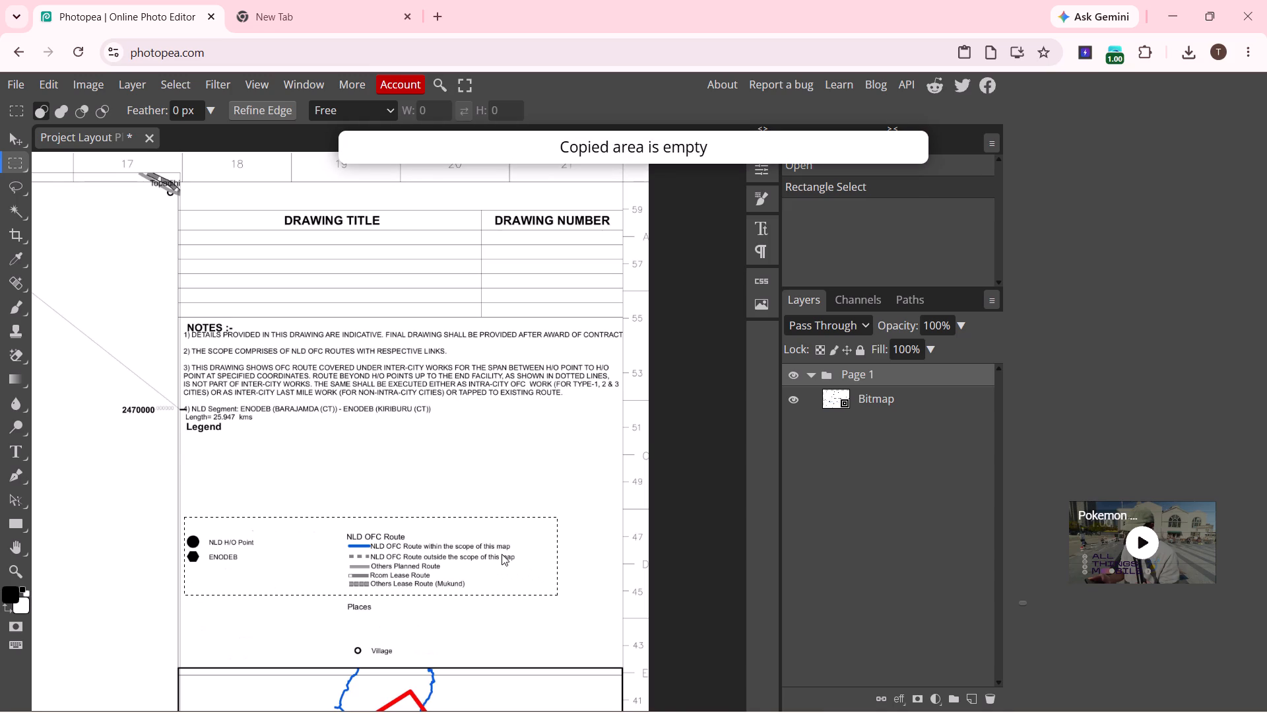
{"action": "left_click", "coordinate": [853, 405]}
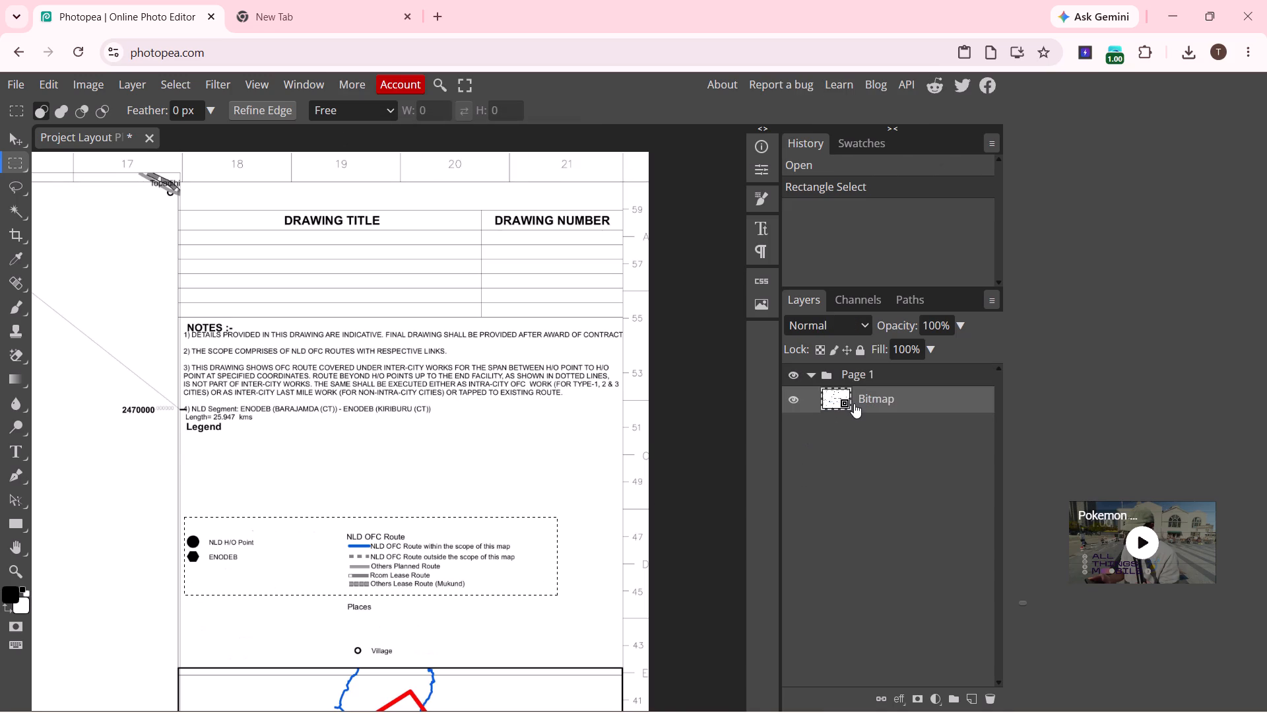
{"action": "key", "text": "ctrl+c"}
{"action": "key", "text": "ctrl+v"}
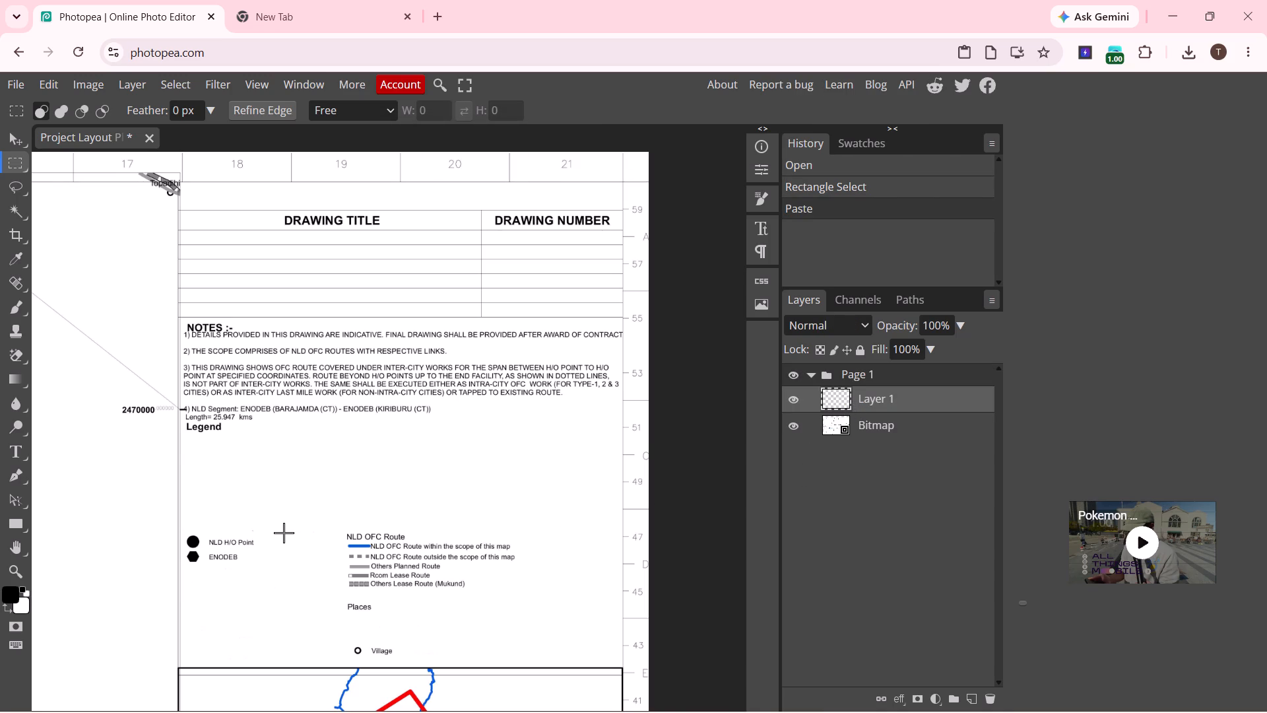
Move the pasted legend block up into the blank space just below the Legend heading.
{"action": "key", "text": "w"}
{"action": "left_click", "coordinate": [16, 150]}
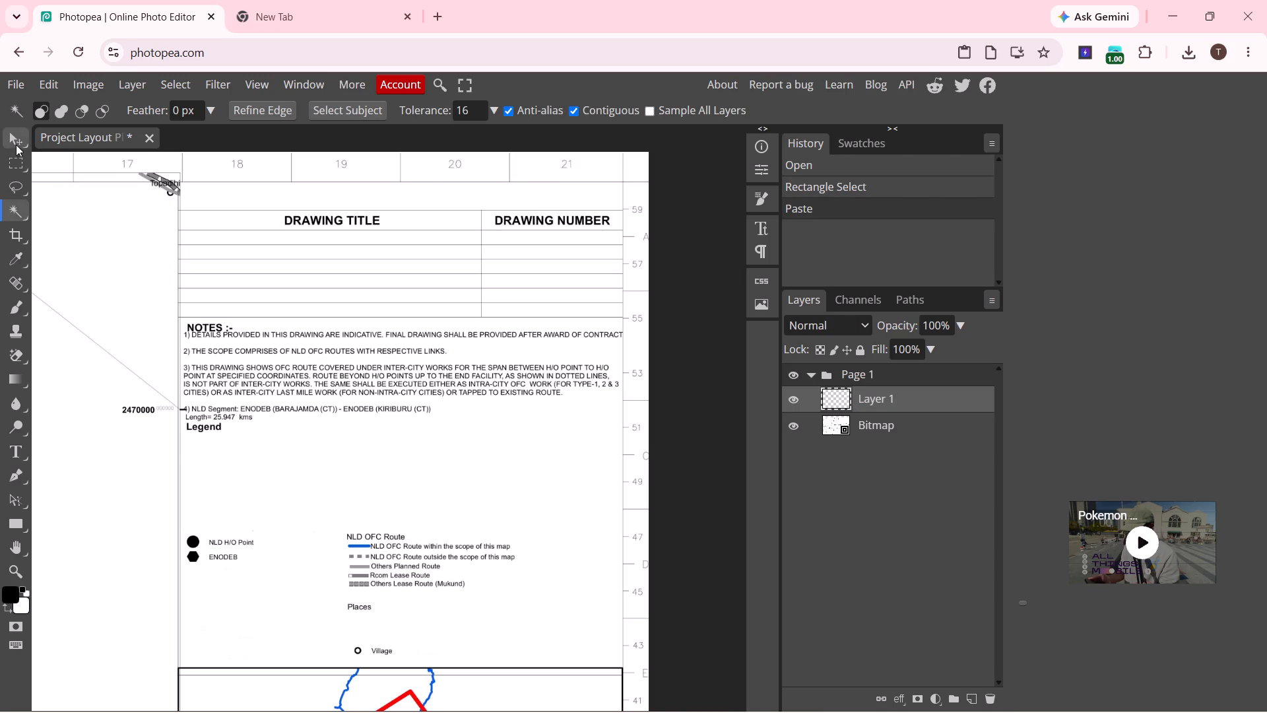
{"action": "left_click", "coordinate": [17, 140]}
{"action": "left_click_drag", "start_coordinate": [392, 558], "coordinate": [387, 467]}
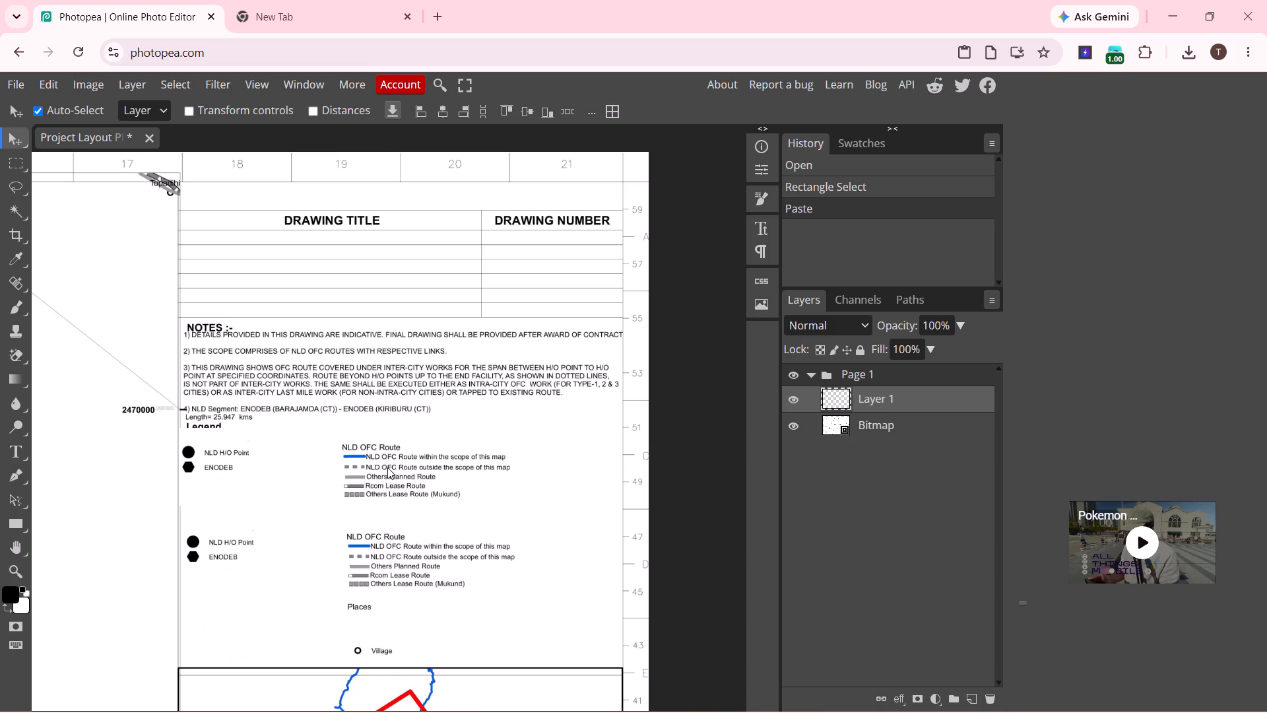
{"action": "left_click_drag", "start_coordinate": [387, 467], "coordinate": [402, 477]}
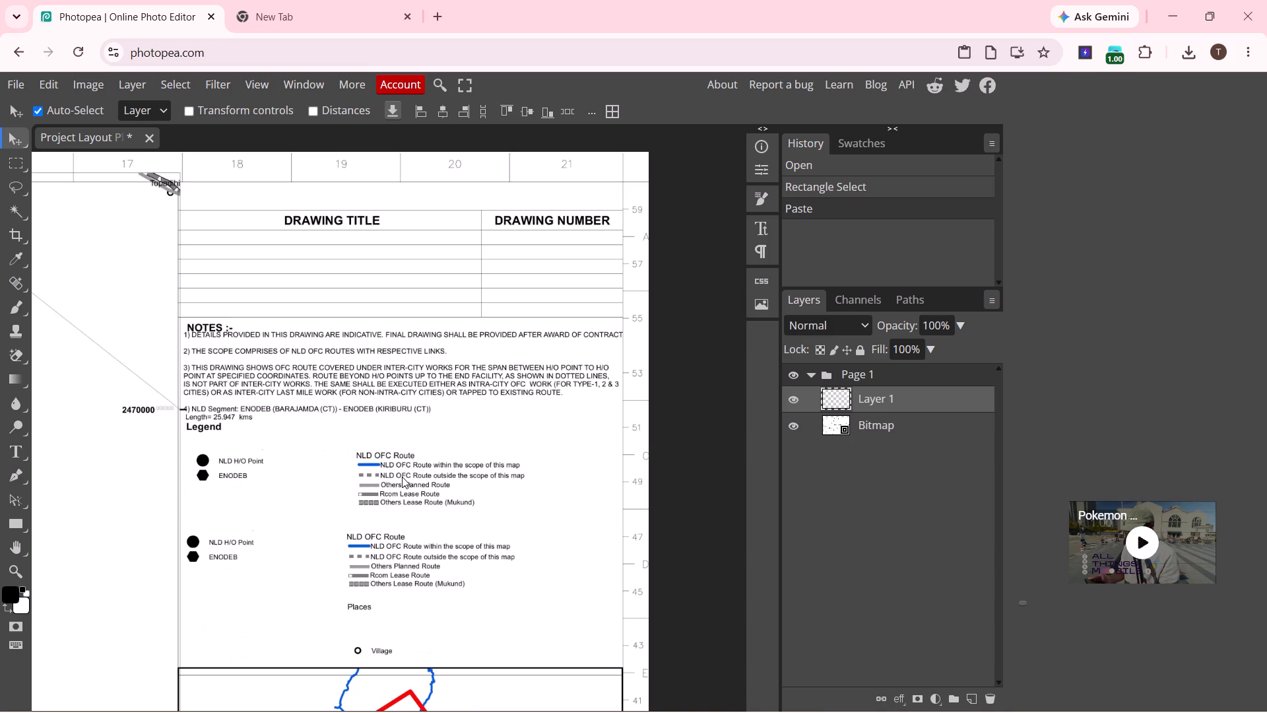
{"action": "left_click_drag", "start_coordinate": [402, 477], "coordinate": [401, 477]}
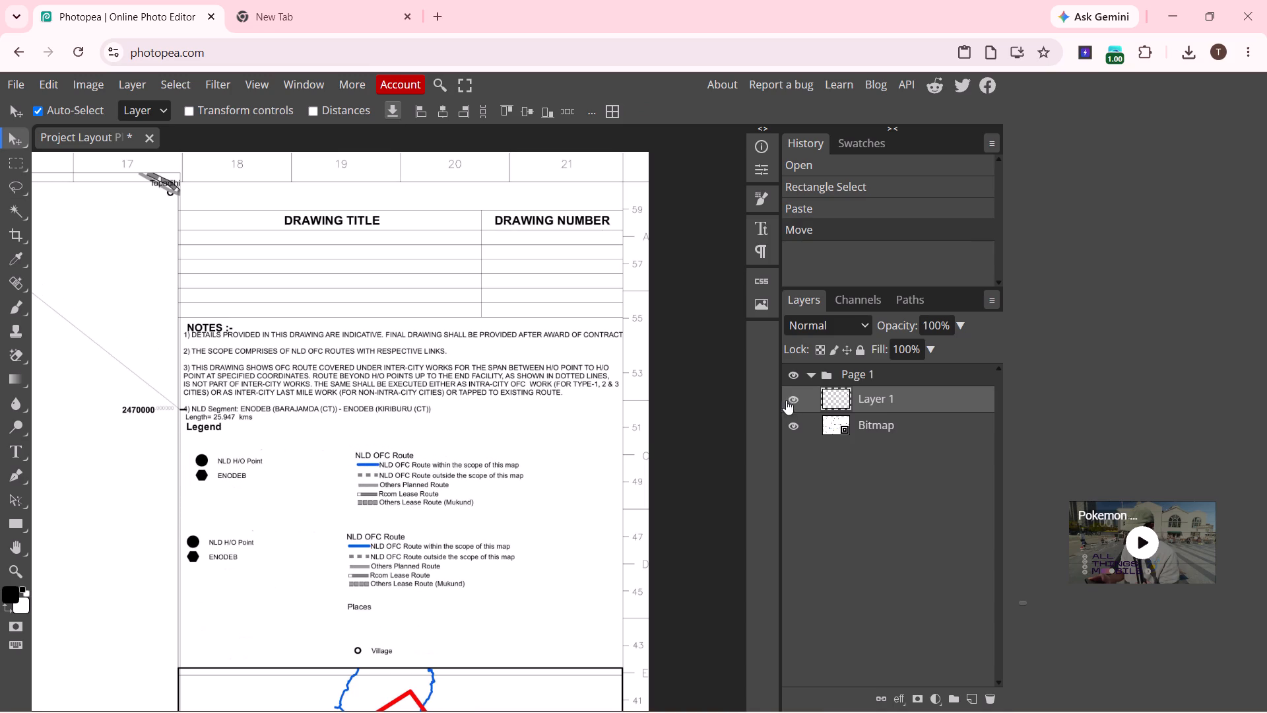
Rasterize the Bitmap layer so it can be retouched with the Clone tool.
{"action": "left_click", "coordinate": [853, 413]}
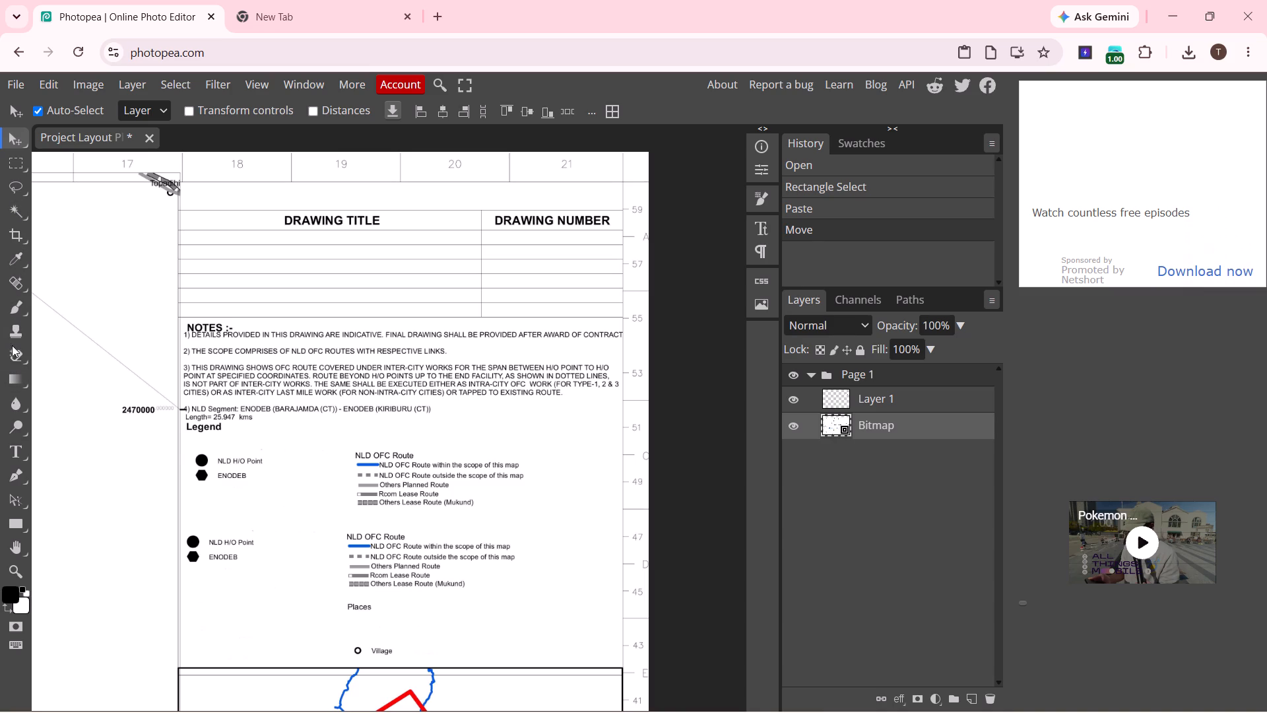
{"action": "left_click", "coordinate": [13, 325]}
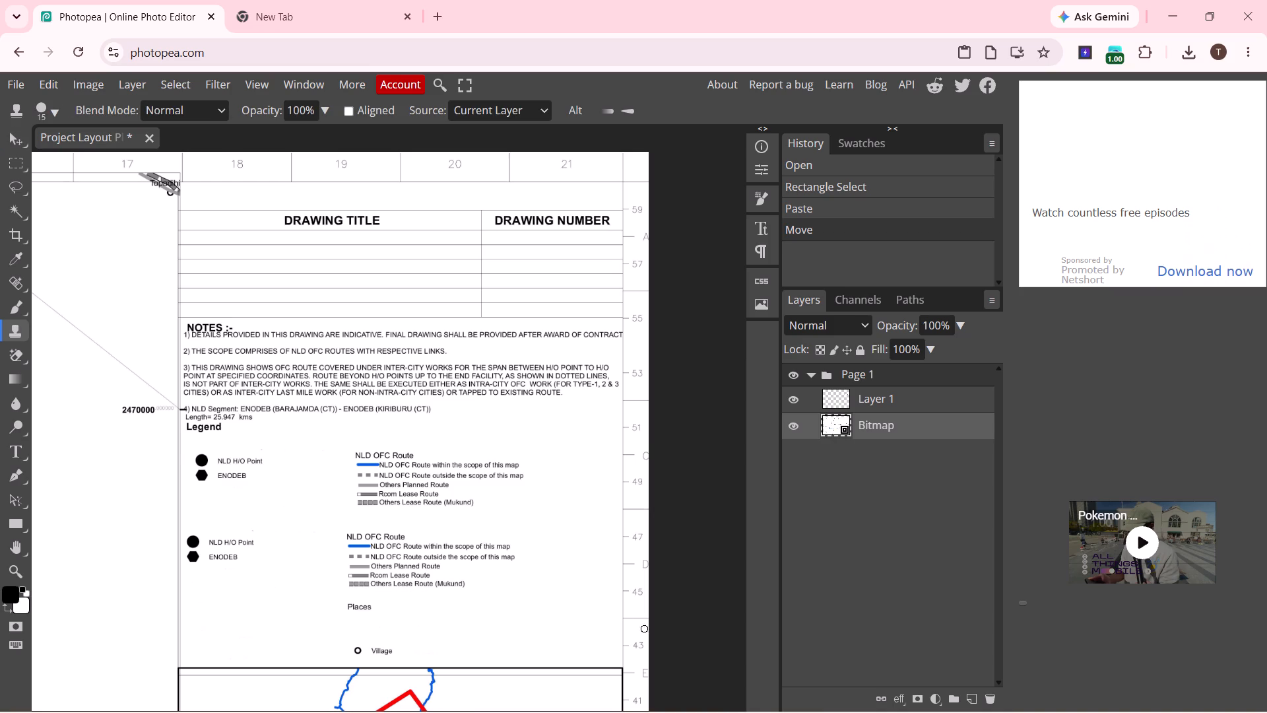
{"action": "scroll", "coordinate": [518, 596], "scroll_direction": "up", "scroll_amount": 3, "text": "alt"}
{"action": "scroll", "coordinate": [561, 563], "scroll_direction": "up", "scroll_amount": 2, "text": "alt"}
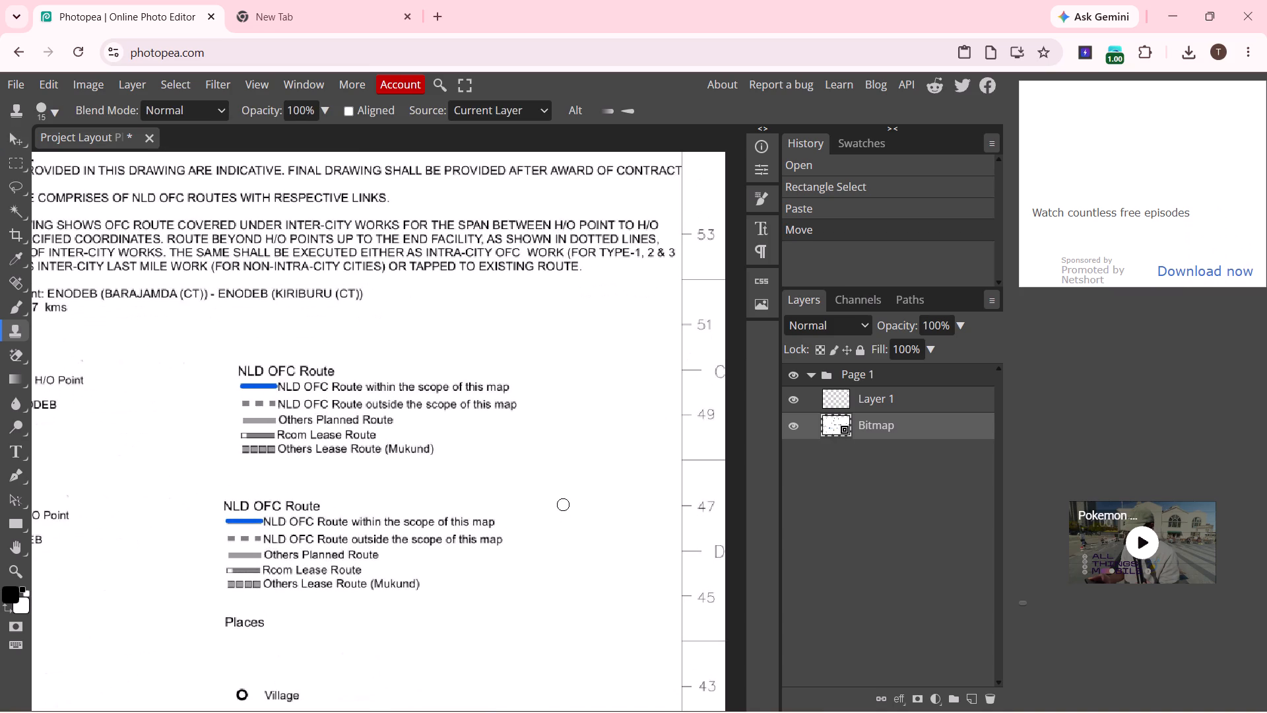
{"action": "left_click", "coordinate": [562, 491], "text": "alt"}
{"action": "left_click_drag", "start_coordinate": [549, 526], "coordinate": [418, 536]}
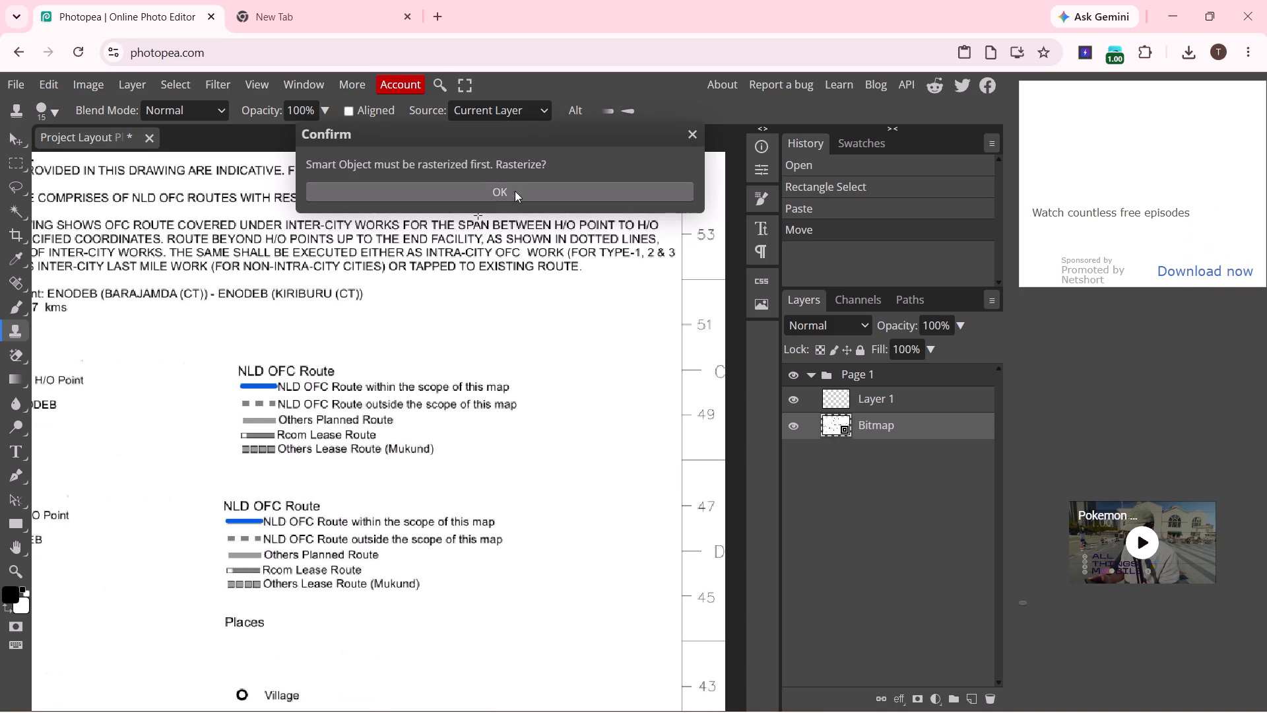
{"action": "left_click", "coordinate": [515, 191]}
{"action": "right_click", "coordinate": [926, 436]}
{"action": "left_click", "coordinate": [954, 457]}
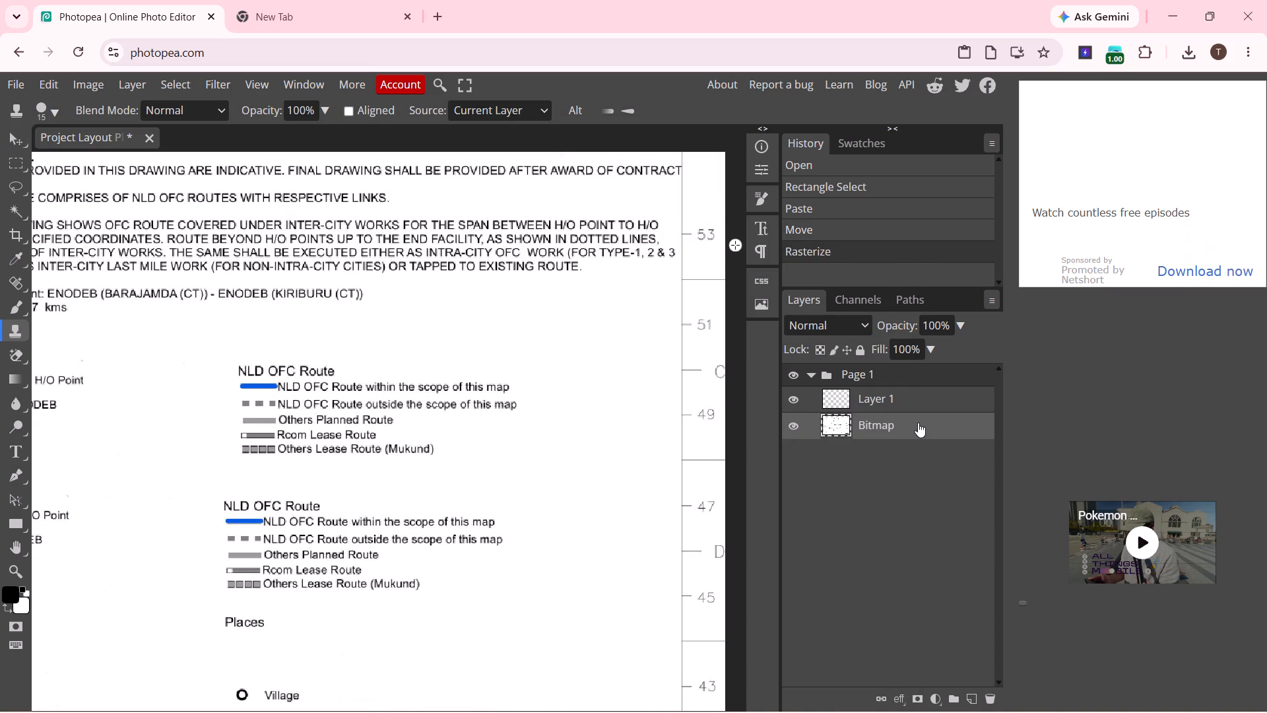
{"action": "left_click", "coordinate": [917, 421]}
{"action": "right_click", "coordinate": [917, 421]}
{"action": "scroll", "coordinate": [822, 581], "scroll_direction": "down", "scroll_amount": 2}
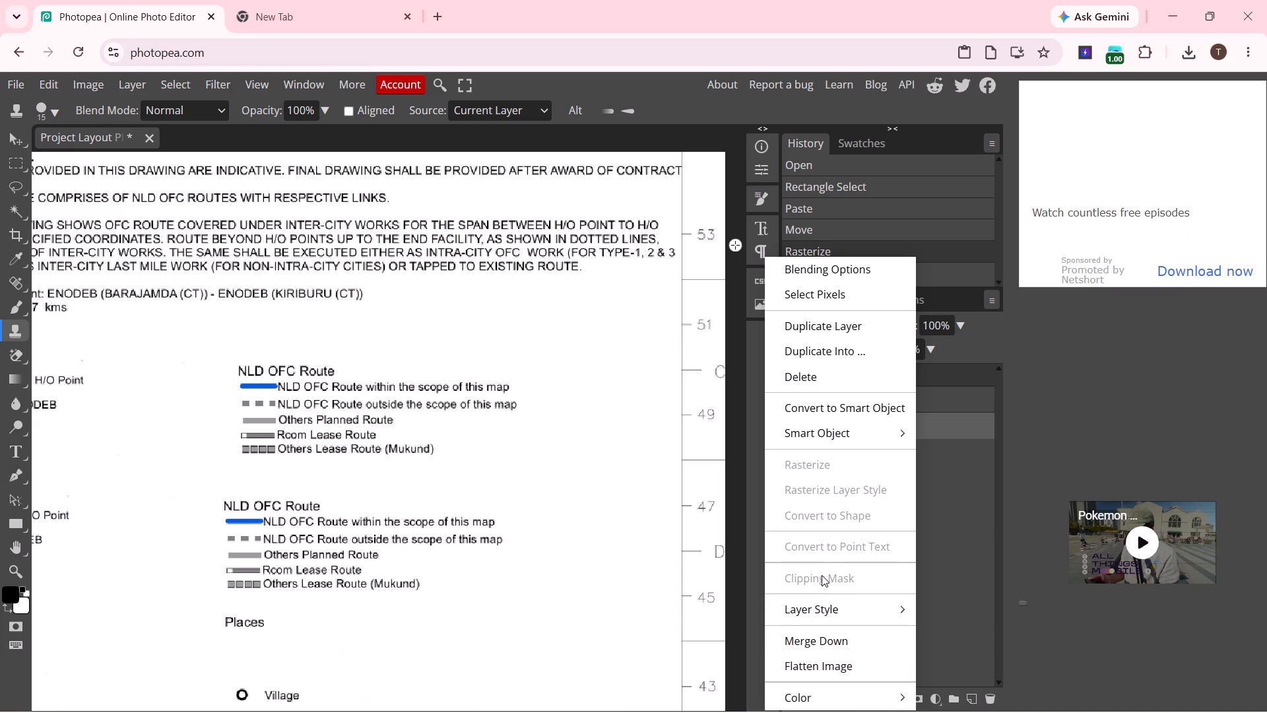
{"action": "left_click", "coordinate": [445, 634]}
Clone blank background over the ends of the two NLD OFC Route lines in the old, lower legend block.
{"action": "left_click_drag", "start_coordinate": [535, 531], "coordinate": [414, 545]}
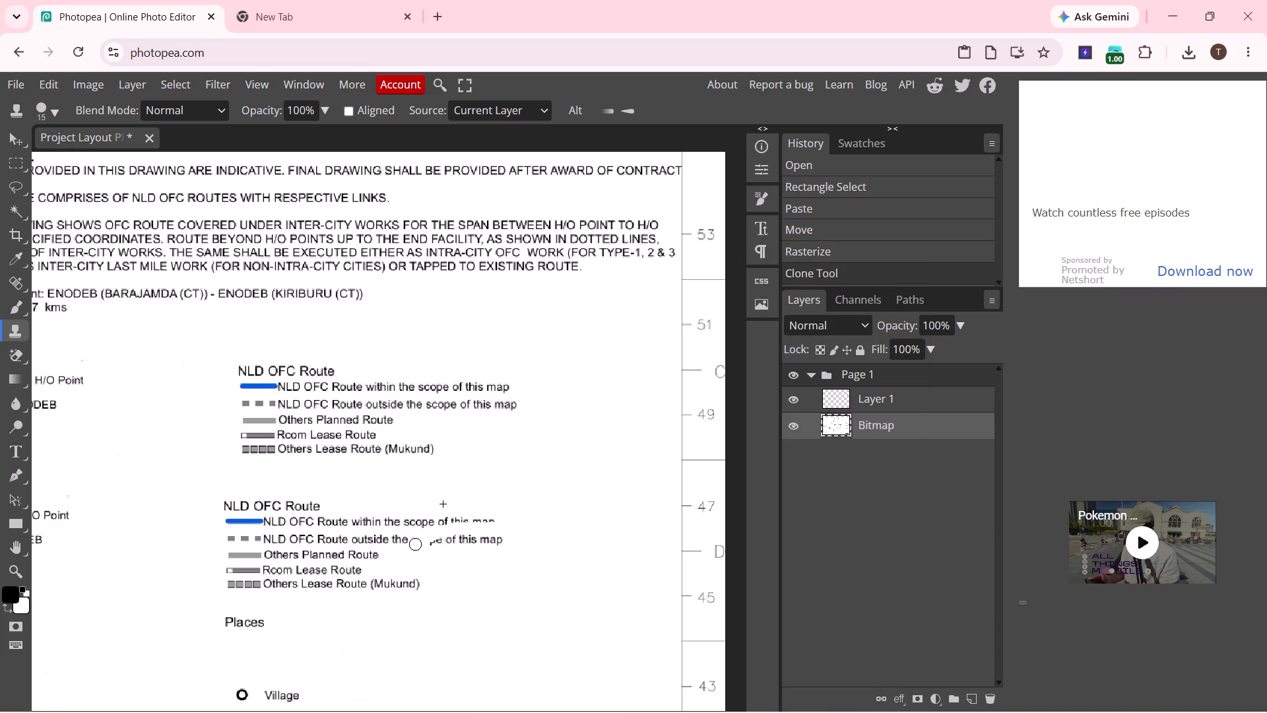
{"action": "left_click_drag", "start_coordinate": [414, 545], "coordinate": [516, 532]}
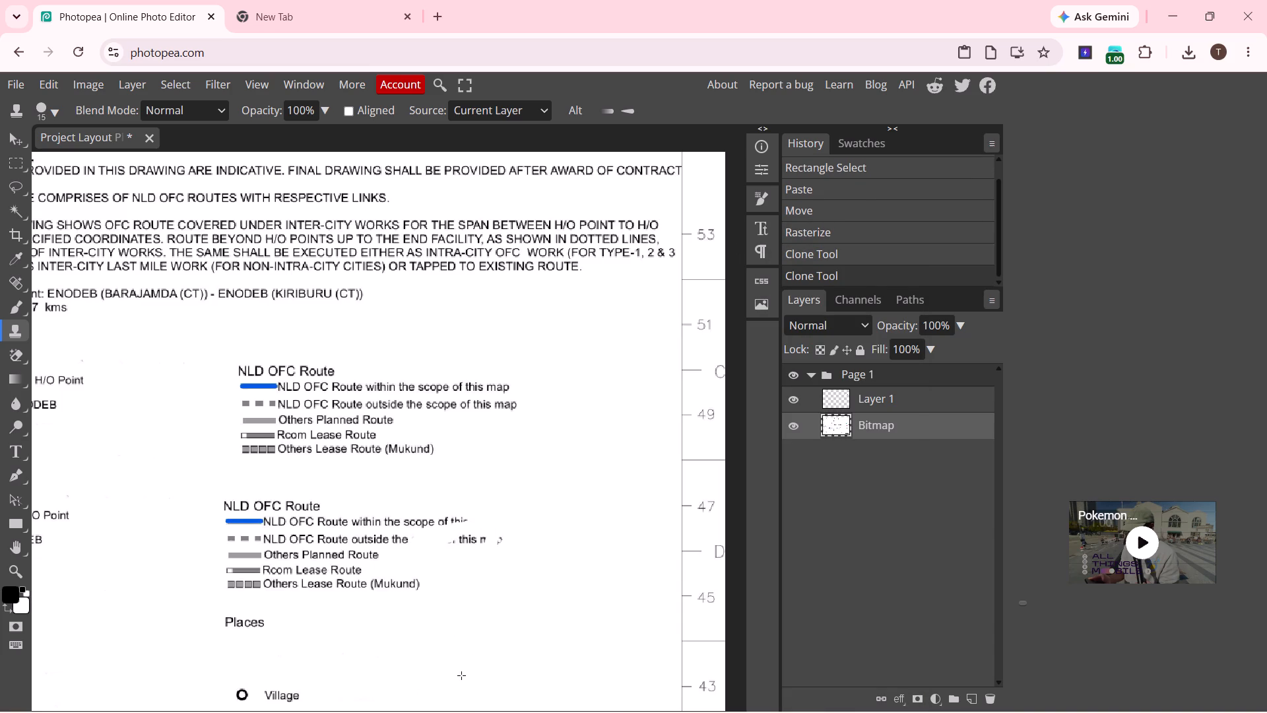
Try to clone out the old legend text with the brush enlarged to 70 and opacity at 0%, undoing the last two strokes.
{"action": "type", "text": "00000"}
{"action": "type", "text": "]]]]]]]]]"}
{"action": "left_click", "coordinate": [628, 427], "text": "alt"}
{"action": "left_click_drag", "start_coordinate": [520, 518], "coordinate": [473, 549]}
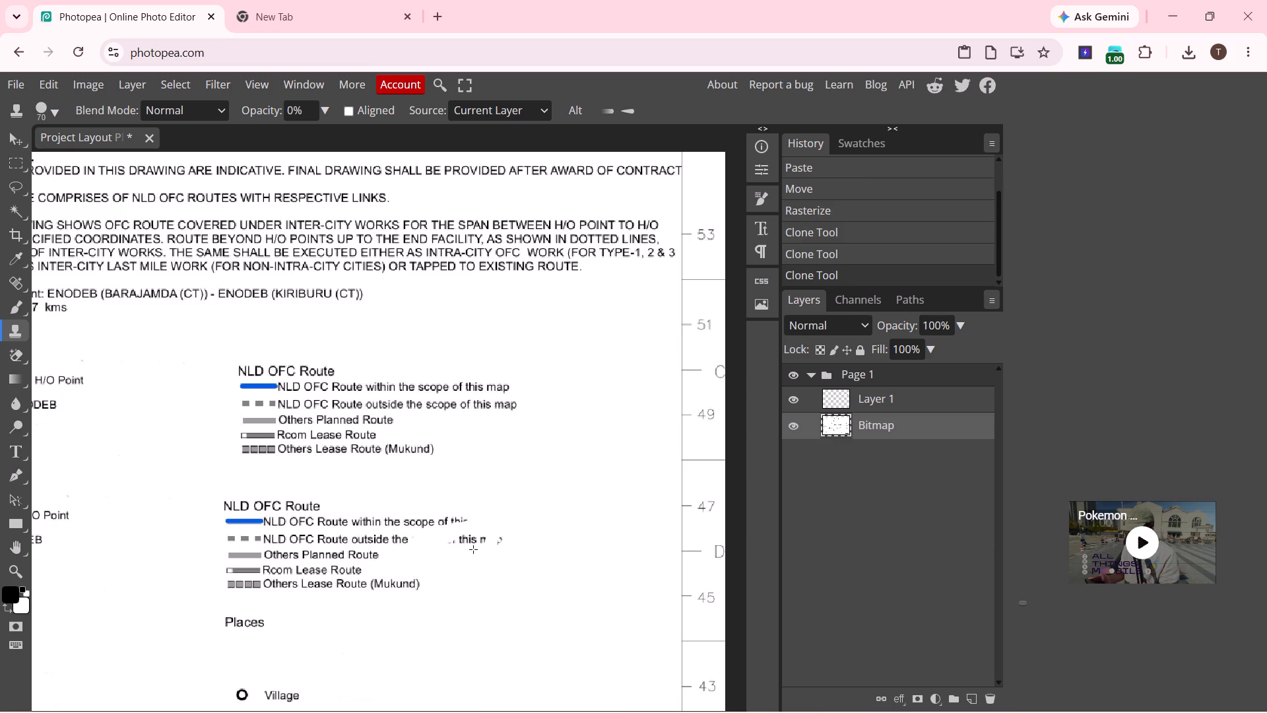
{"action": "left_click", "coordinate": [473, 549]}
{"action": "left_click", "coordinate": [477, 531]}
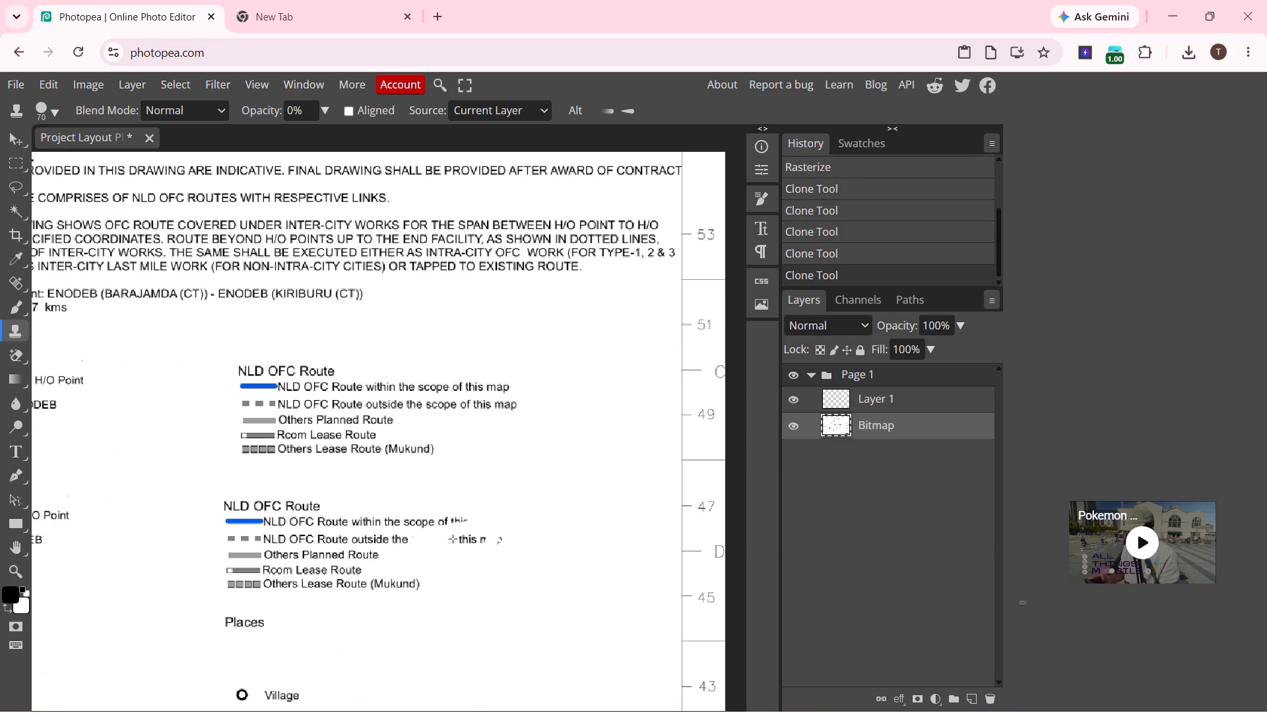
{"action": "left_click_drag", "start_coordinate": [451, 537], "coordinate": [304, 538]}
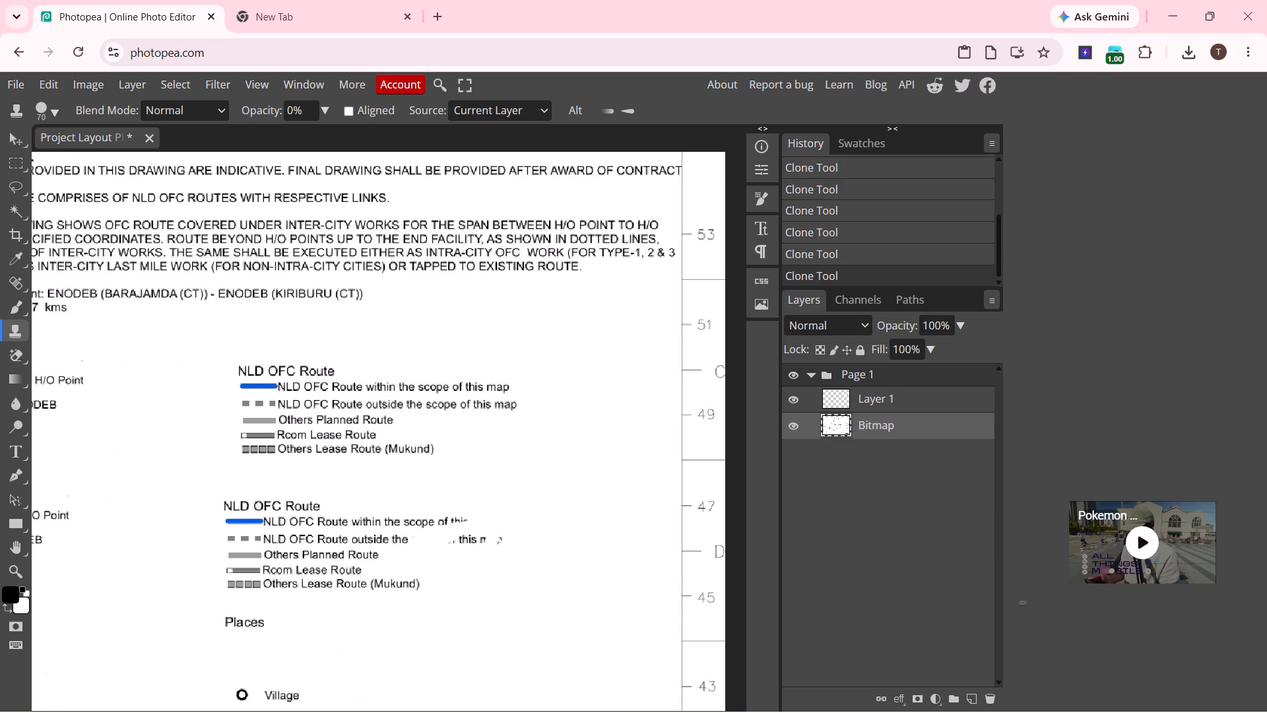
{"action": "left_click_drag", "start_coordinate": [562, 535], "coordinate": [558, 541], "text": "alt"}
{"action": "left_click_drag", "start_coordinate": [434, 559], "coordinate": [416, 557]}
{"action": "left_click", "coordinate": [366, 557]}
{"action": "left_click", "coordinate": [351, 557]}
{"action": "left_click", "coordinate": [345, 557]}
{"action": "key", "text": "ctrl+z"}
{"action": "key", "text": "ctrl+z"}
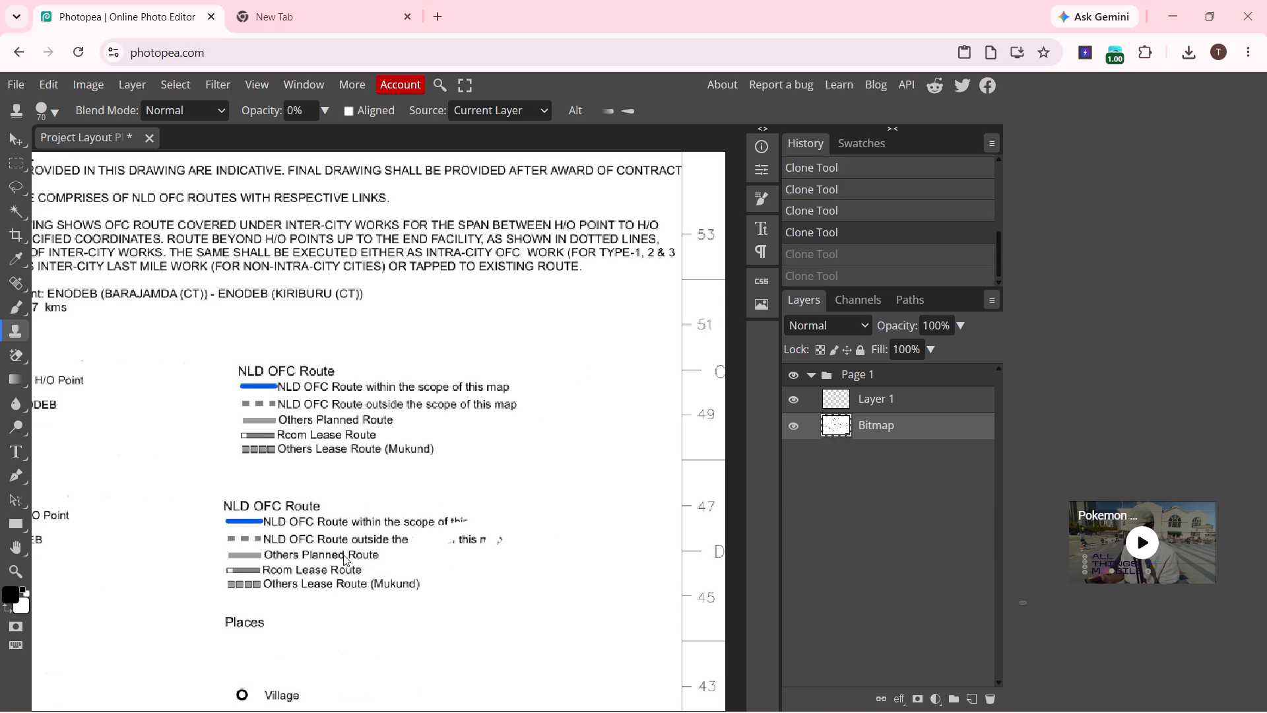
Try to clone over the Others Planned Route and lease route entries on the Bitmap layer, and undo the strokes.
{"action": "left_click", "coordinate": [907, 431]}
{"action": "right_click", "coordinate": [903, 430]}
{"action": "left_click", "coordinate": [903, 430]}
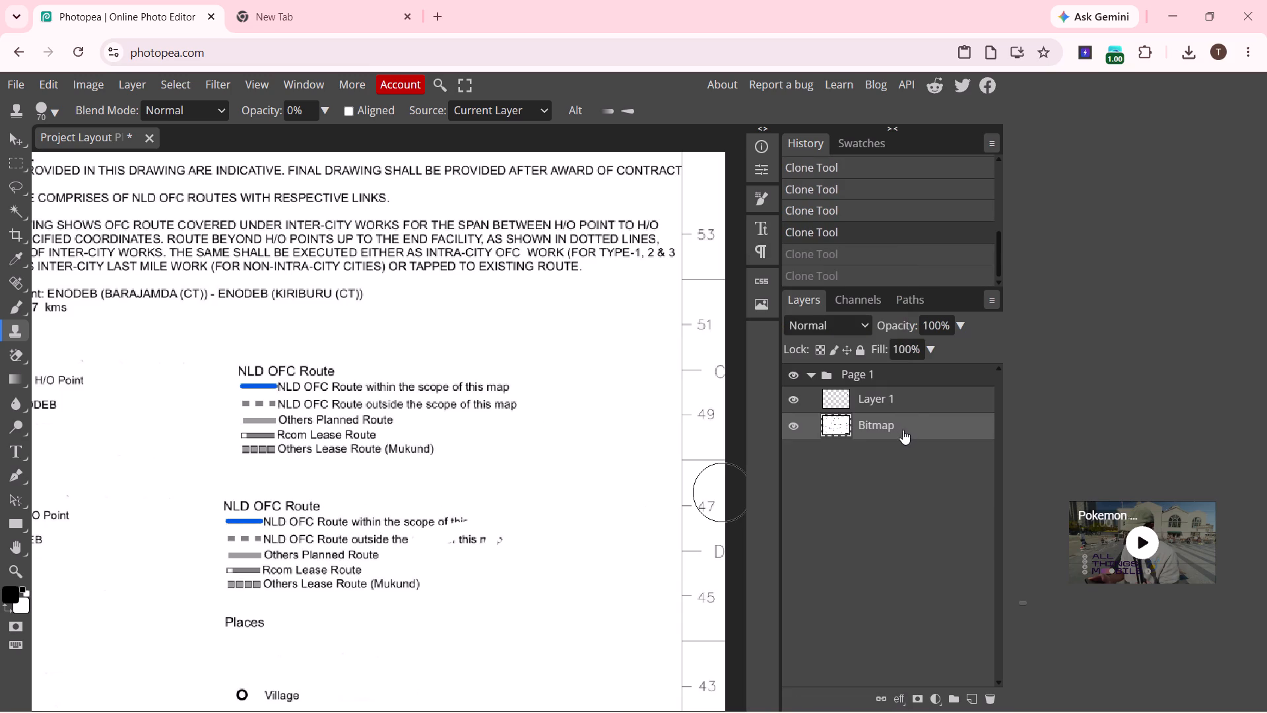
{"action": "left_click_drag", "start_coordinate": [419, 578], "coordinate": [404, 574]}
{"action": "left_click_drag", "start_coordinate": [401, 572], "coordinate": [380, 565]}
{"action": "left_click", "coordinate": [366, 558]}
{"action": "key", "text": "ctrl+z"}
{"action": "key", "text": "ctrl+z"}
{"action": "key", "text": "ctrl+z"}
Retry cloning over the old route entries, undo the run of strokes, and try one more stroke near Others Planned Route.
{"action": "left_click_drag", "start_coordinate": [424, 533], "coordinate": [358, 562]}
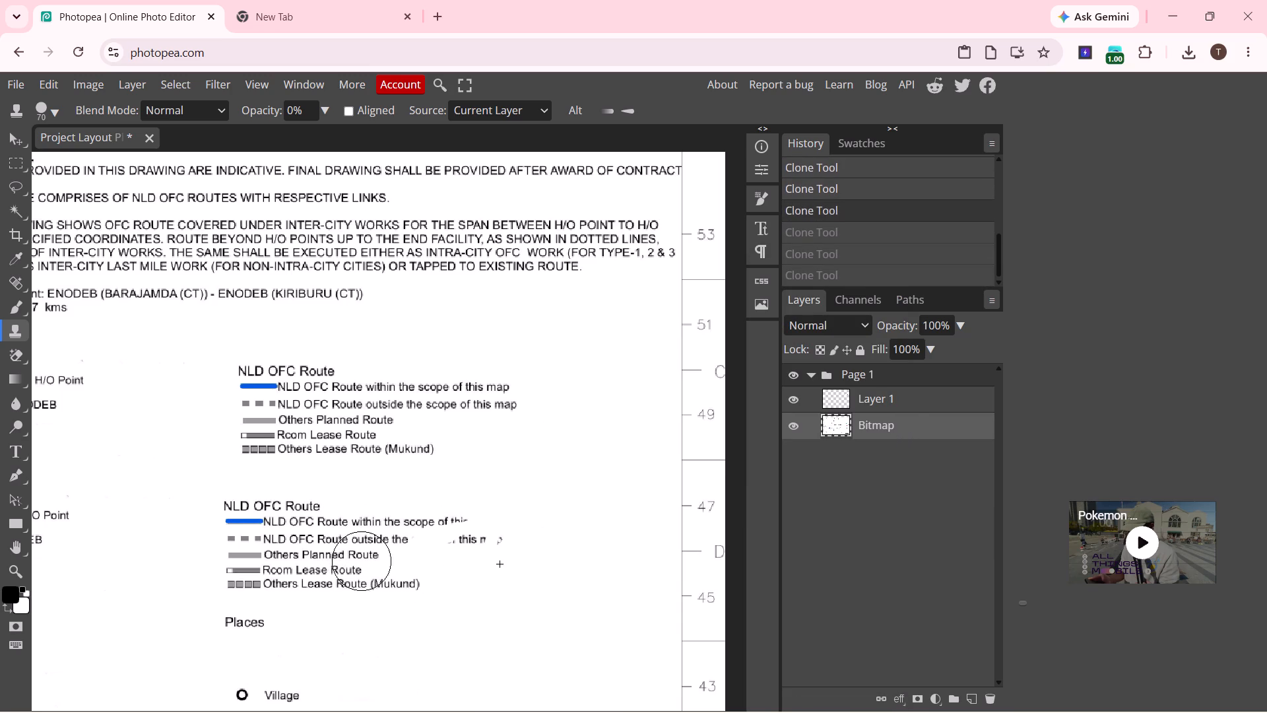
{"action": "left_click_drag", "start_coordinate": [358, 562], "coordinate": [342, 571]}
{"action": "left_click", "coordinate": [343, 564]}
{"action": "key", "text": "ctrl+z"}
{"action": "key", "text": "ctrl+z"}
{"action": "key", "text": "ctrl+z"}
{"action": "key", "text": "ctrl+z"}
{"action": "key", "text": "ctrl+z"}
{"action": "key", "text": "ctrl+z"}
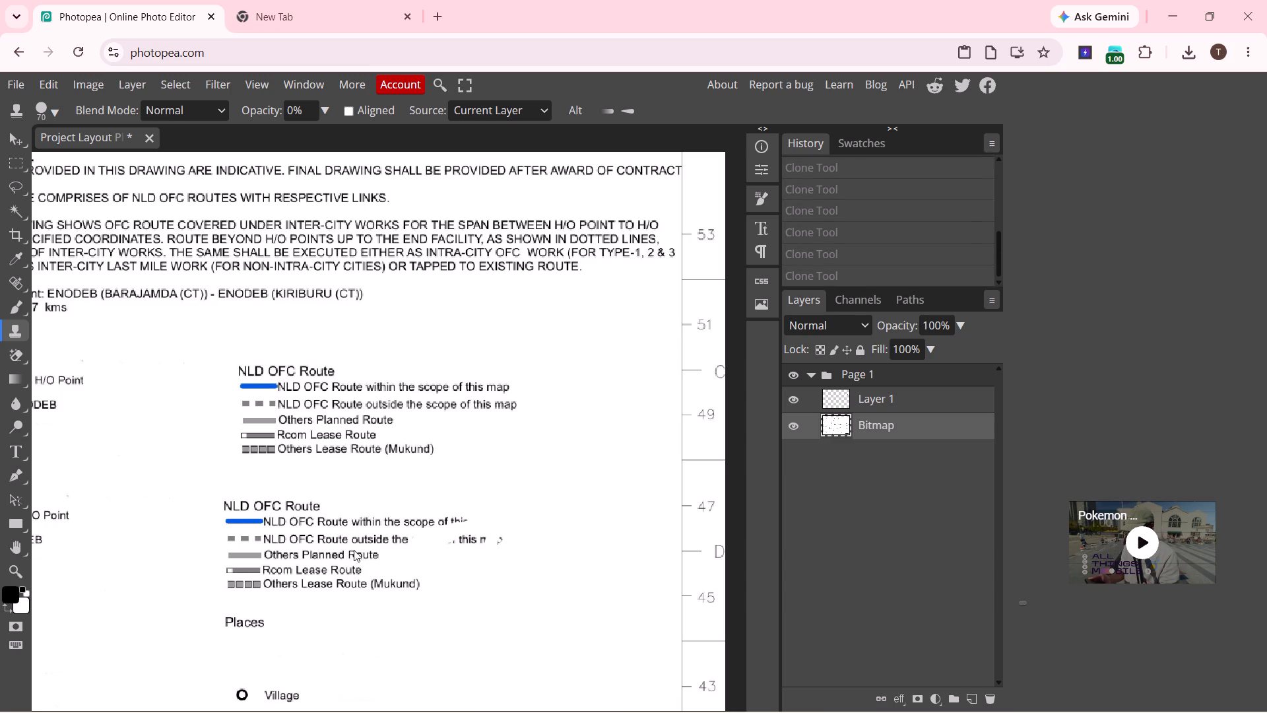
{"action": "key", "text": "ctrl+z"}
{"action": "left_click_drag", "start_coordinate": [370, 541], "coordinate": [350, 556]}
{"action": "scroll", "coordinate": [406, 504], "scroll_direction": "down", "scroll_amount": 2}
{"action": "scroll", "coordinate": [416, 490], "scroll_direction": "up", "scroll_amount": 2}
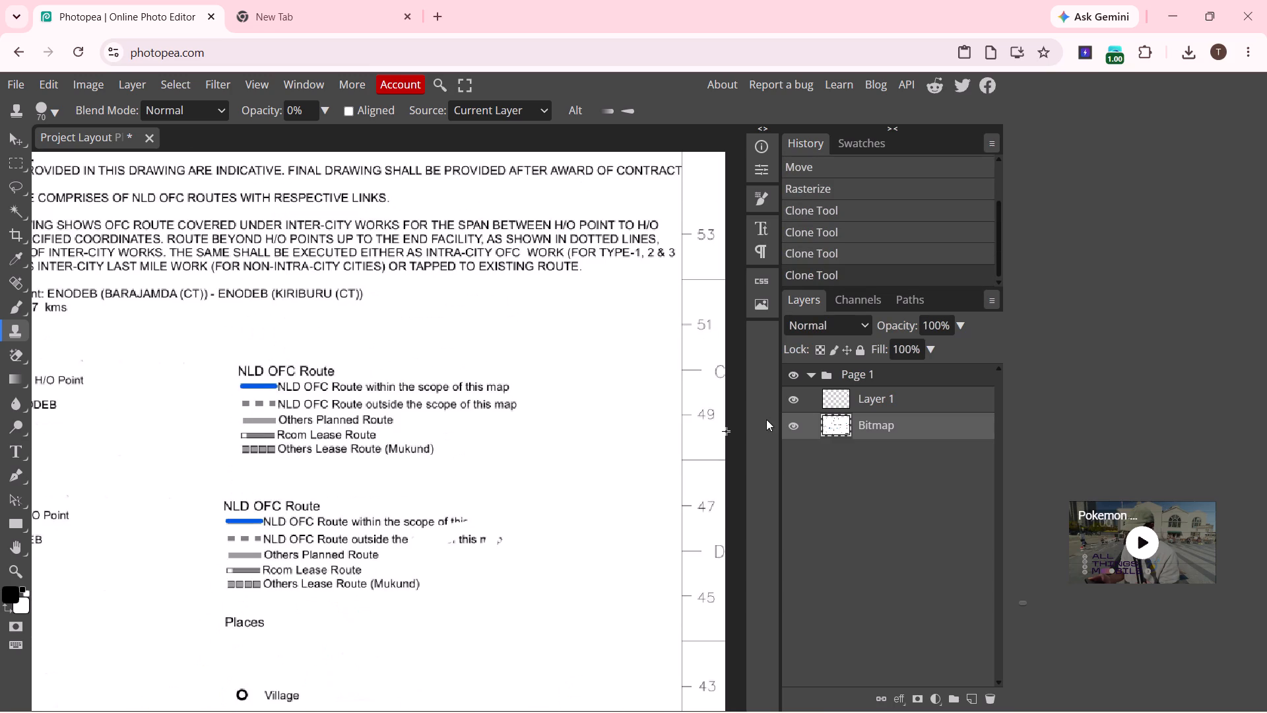
Hide Layer 1 with the repositioned legend copy, leaving only the Bitmap layer shown.
{"action": "left_click", "coordinate": [797, 400]}
{"action": "triple_click", "coordinate": [797, 400]}
{"action": "left_click", "coordinate": [797, 400]}
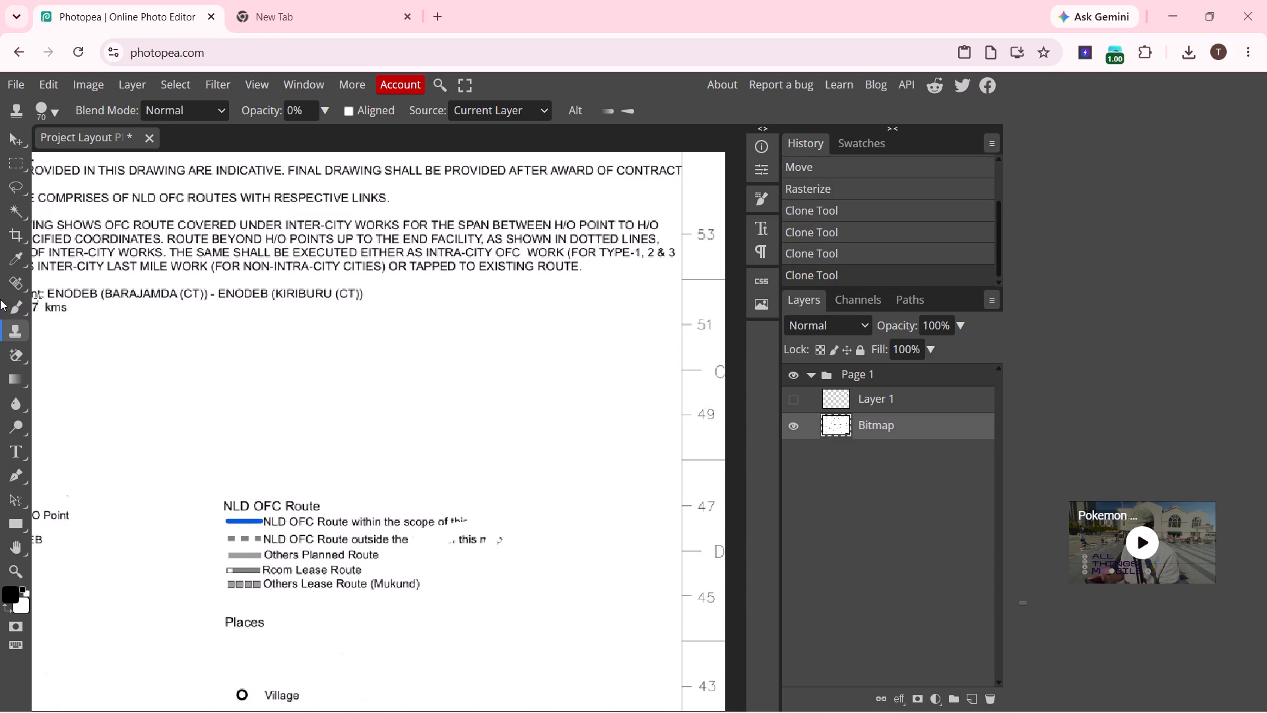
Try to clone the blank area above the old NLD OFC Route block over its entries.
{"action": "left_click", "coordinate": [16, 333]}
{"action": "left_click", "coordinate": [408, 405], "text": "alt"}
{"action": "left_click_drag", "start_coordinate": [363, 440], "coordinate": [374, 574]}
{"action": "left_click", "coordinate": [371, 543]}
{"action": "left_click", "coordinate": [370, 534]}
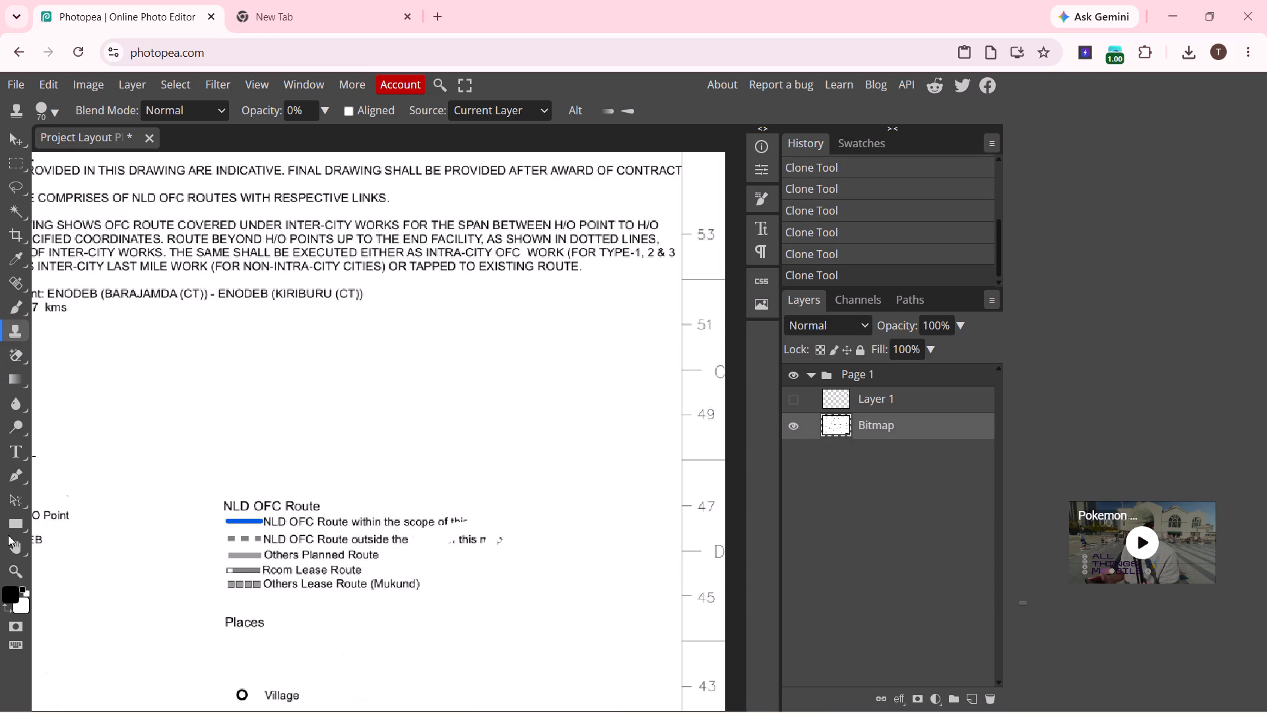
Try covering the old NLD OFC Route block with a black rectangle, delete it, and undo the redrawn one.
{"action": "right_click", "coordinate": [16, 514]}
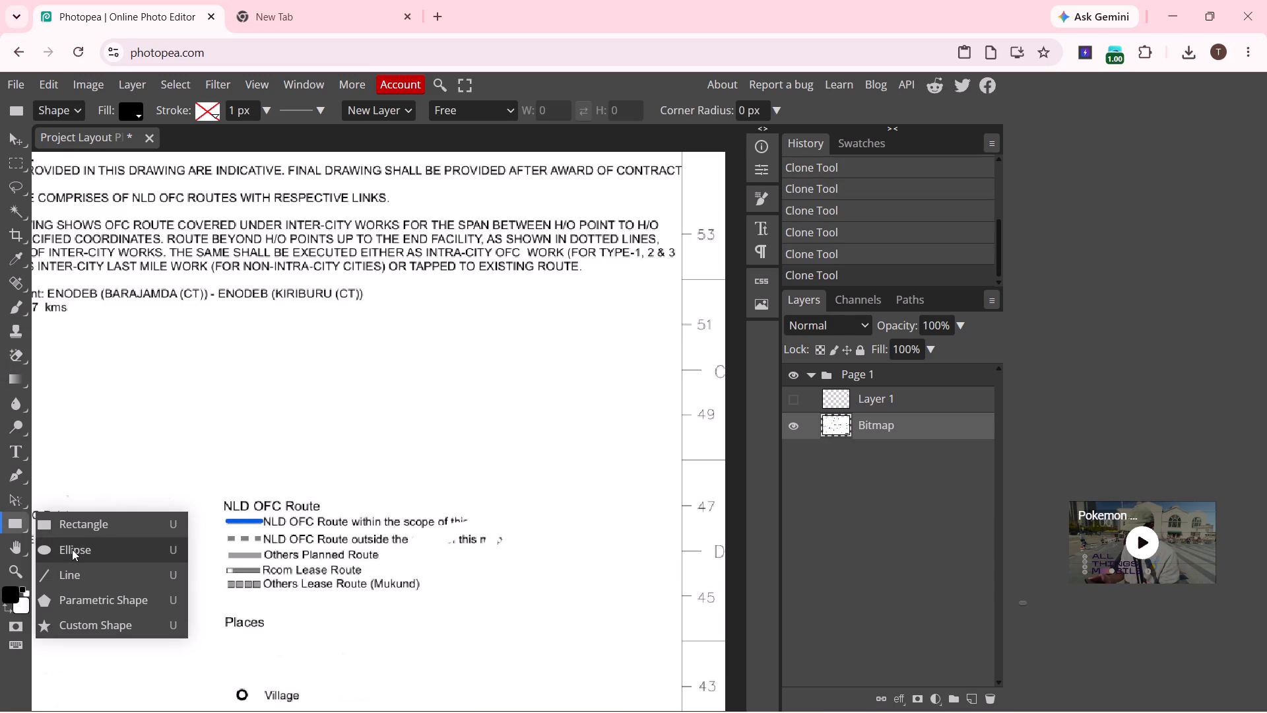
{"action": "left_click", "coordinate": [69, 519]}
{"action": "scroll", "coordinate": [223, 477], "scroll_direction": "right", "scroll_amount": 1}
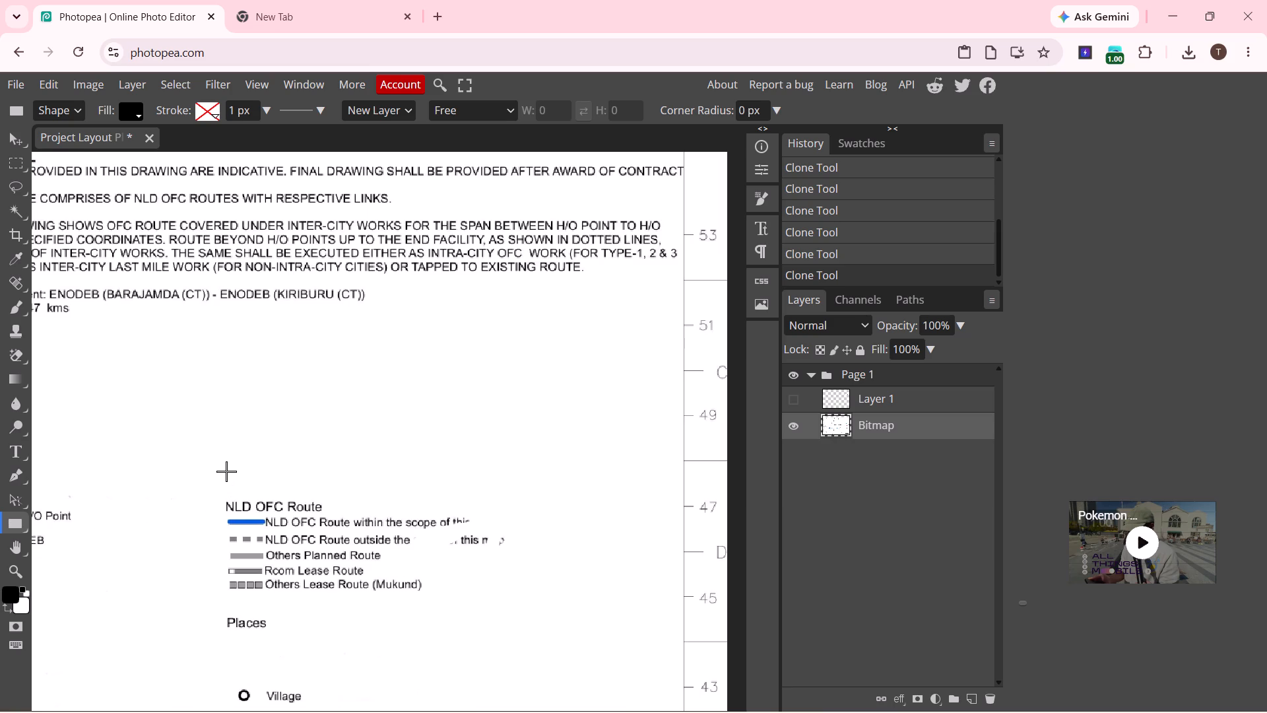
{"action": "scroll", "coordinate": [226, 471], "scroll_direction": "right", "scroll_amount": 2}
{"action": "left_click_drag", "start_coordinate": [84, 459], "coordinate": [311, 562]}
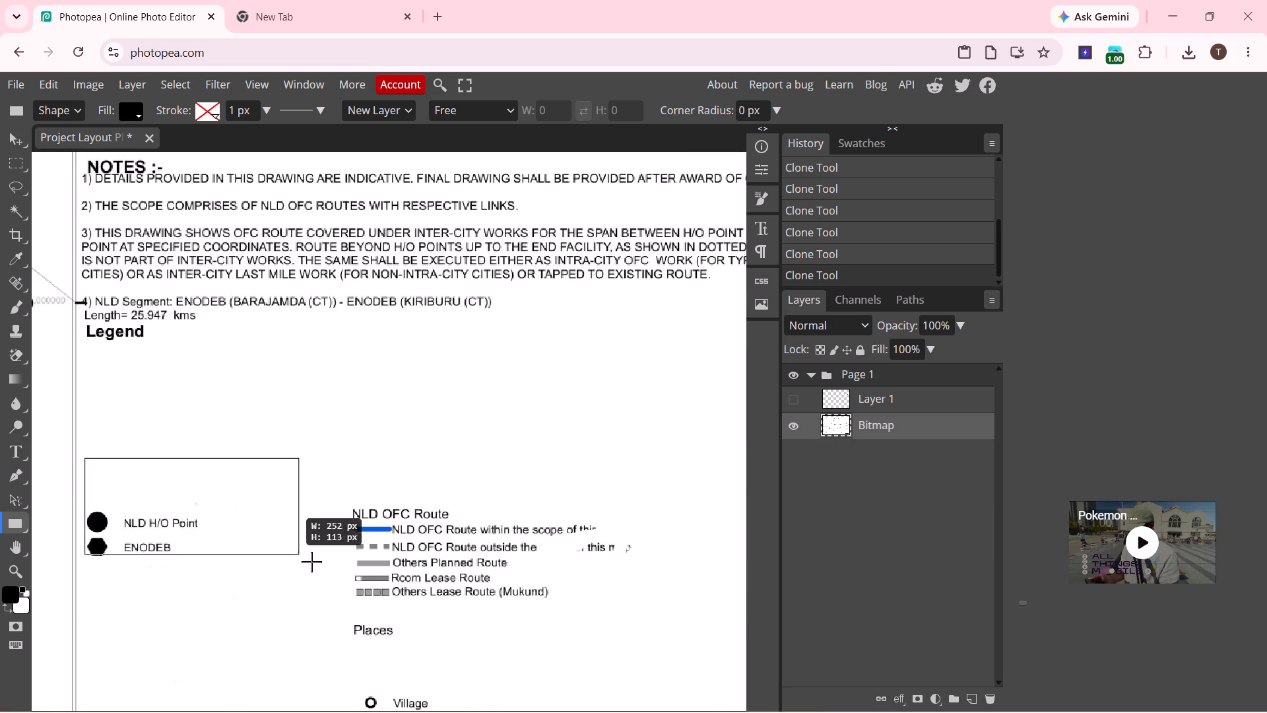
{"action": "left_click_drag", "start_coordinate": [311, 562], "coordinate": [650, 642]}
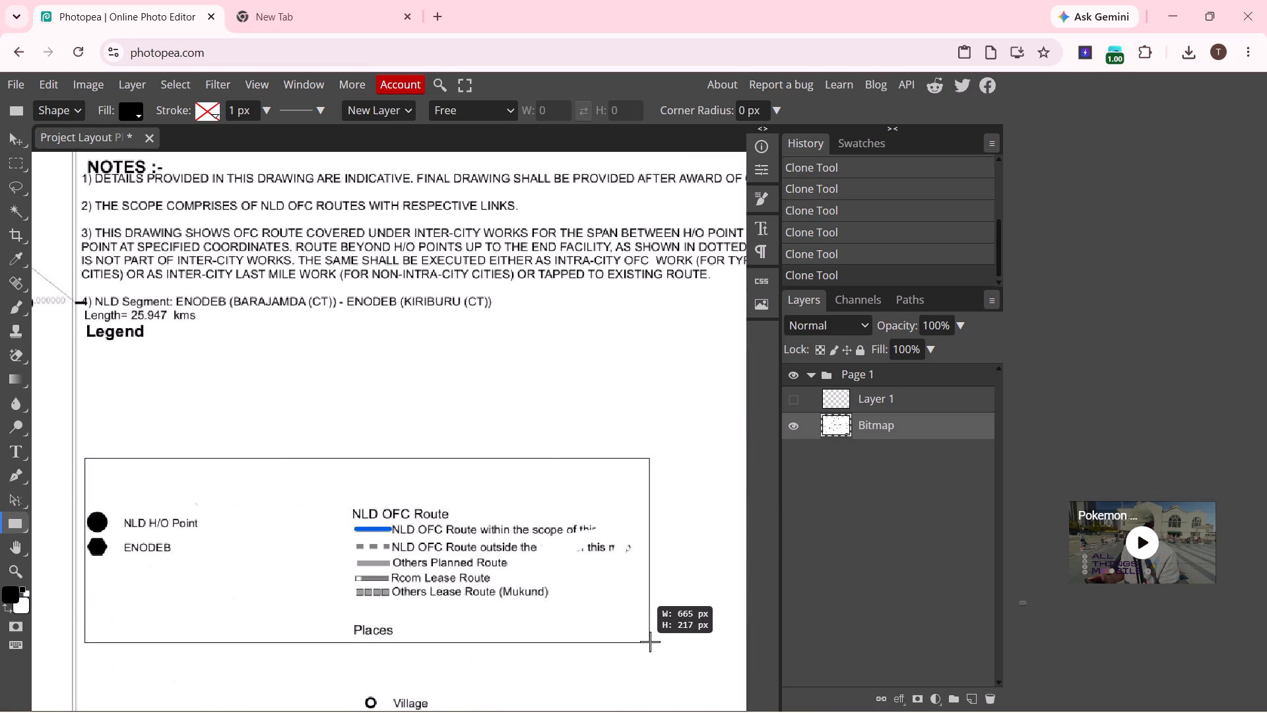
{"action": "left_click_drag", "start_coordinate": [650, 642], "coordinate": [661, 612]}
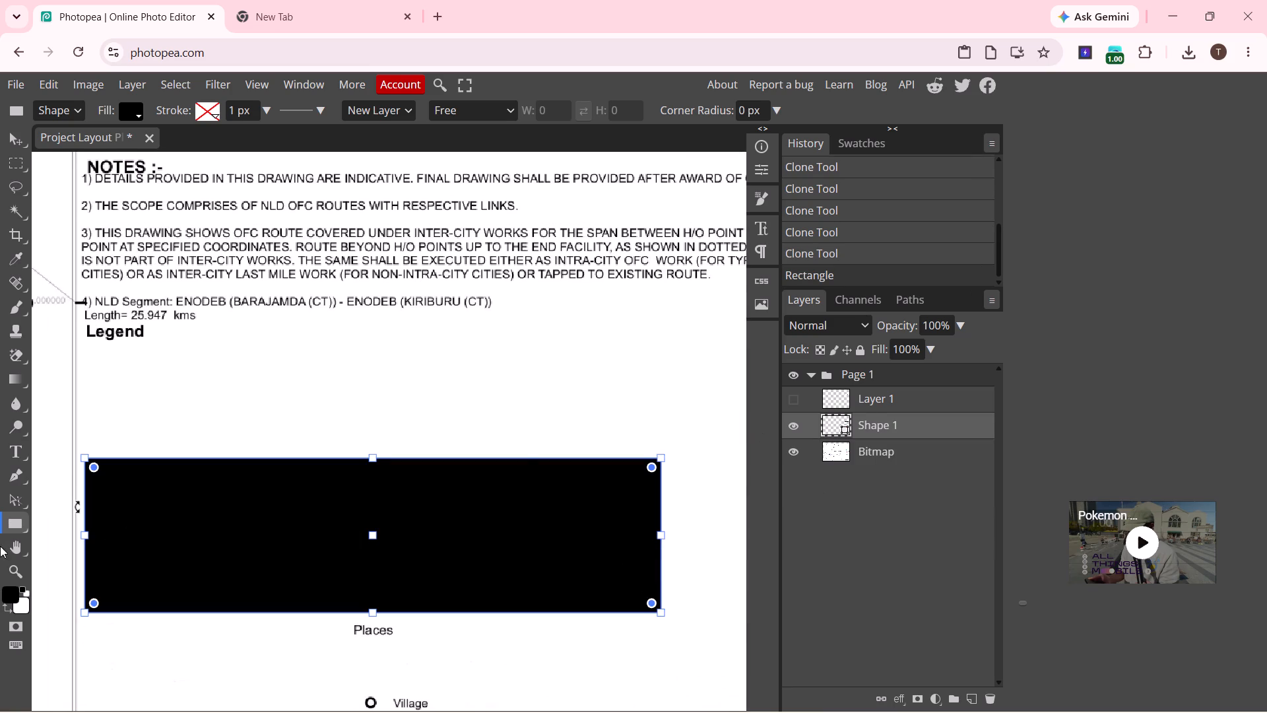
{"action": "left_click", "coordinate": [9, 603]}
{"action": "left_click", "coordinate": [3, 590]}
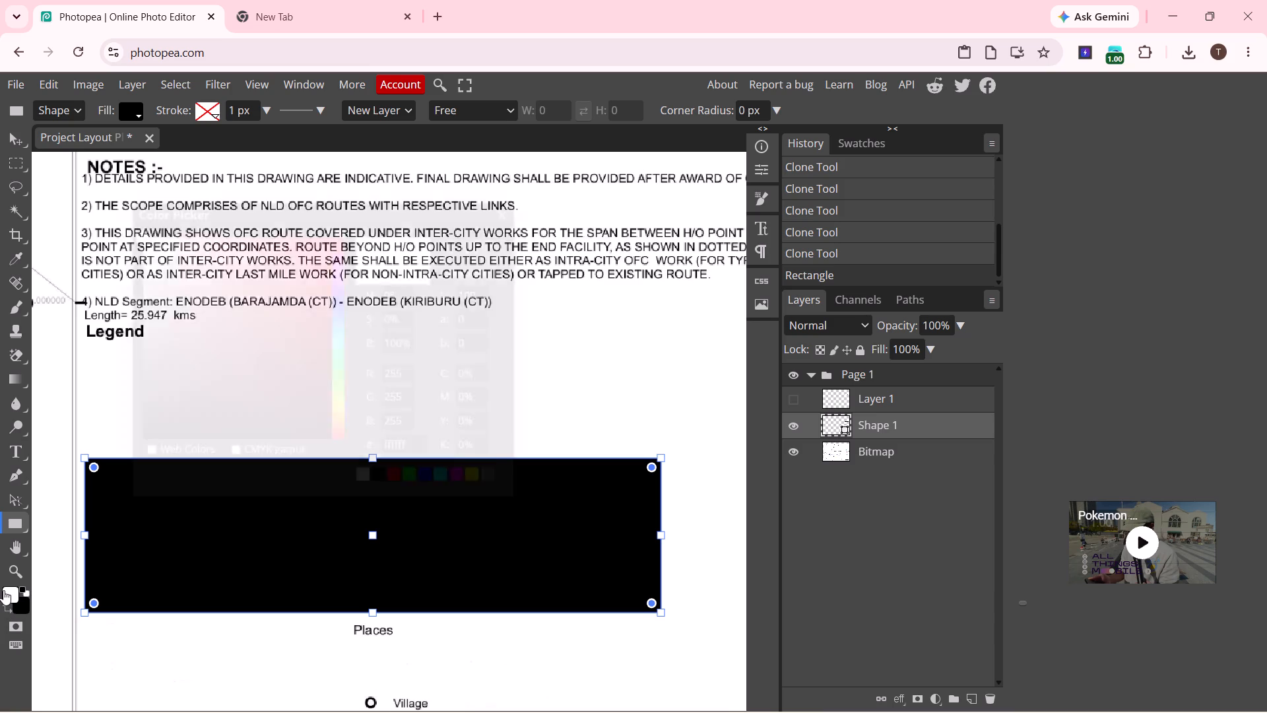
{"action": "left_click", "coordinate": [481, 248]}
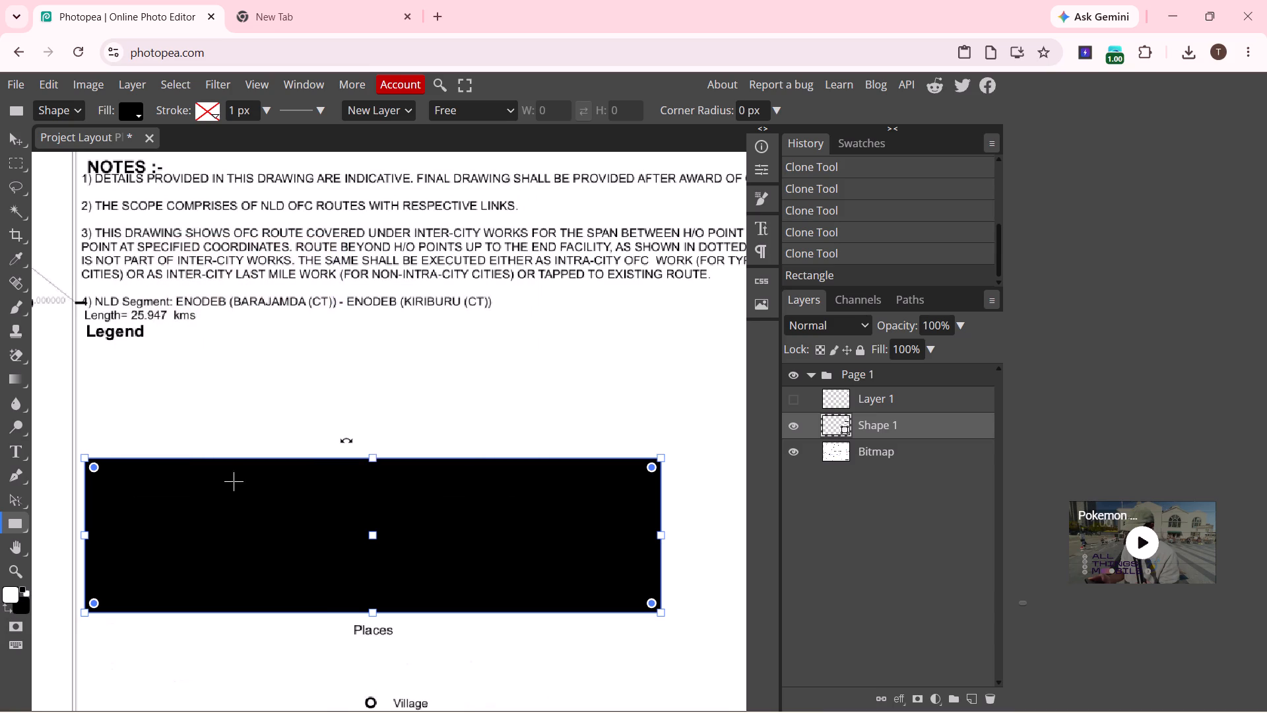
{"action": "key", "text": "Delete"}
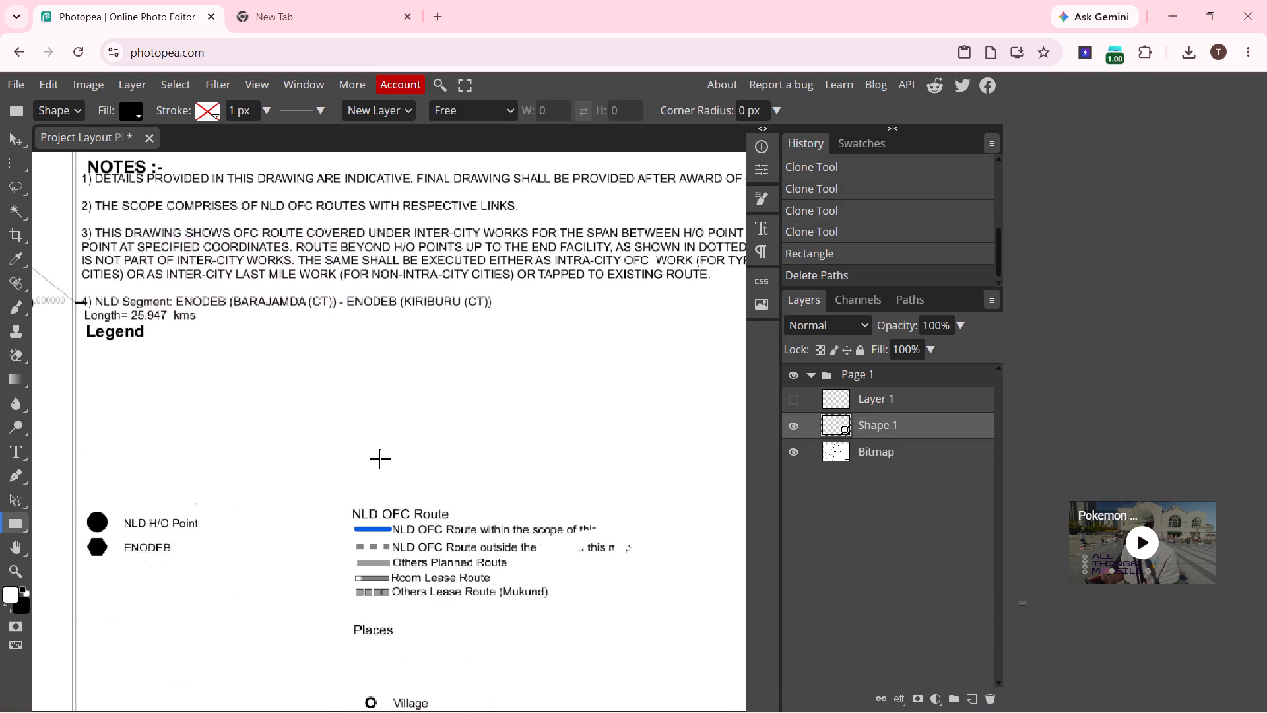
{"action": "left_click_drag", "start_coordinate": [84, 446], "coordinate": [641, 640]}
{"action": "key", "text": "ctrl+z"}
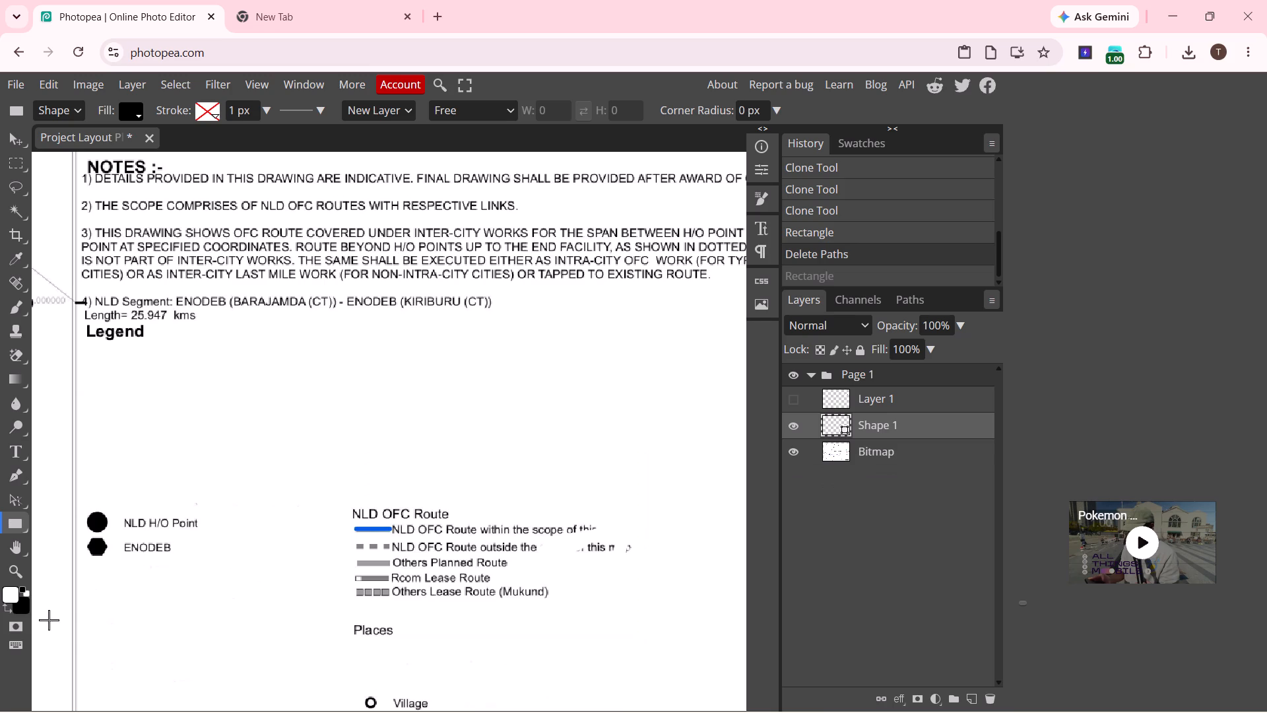
Draw a rectangle over the old NLD H/O Point, ENODEB and NLD OFC Route entries and fill it white.
{"action": "left_click", "coordinate": [19, 607]}
{"action": "left_click_drag", "start_coordinate": [277, 290], "coordinate": [0, 151]}
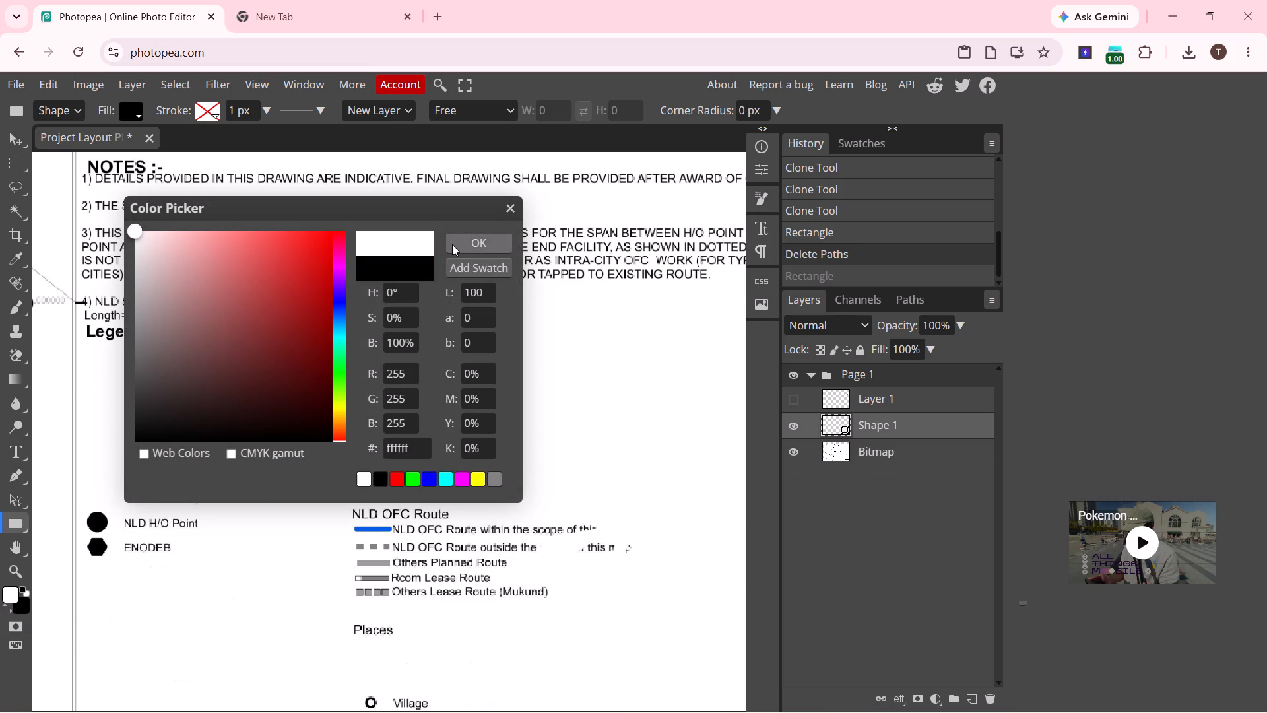
{"action": "left_click", "coordinate": [452, 244]}
{"action": "left_click_drag", "start_coordinate": [75, 479], "coordinate": [683, 611]}
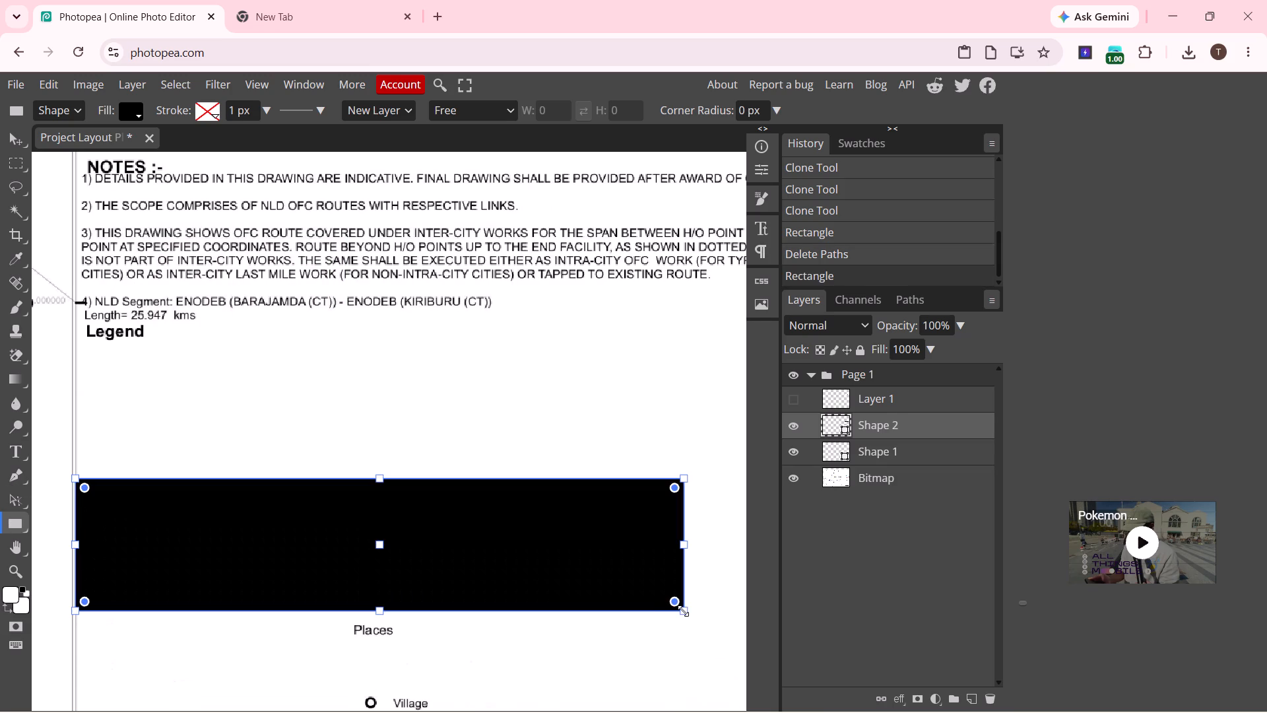
{"action": "left_click", "coordinate": [518, 400]}
{"action": "left_click", "coordinate": [339, 196]}
{"action": "left_click", "coordinate": [120, 103]}
{"action": "left_click", "coordinate": [263, 205]}
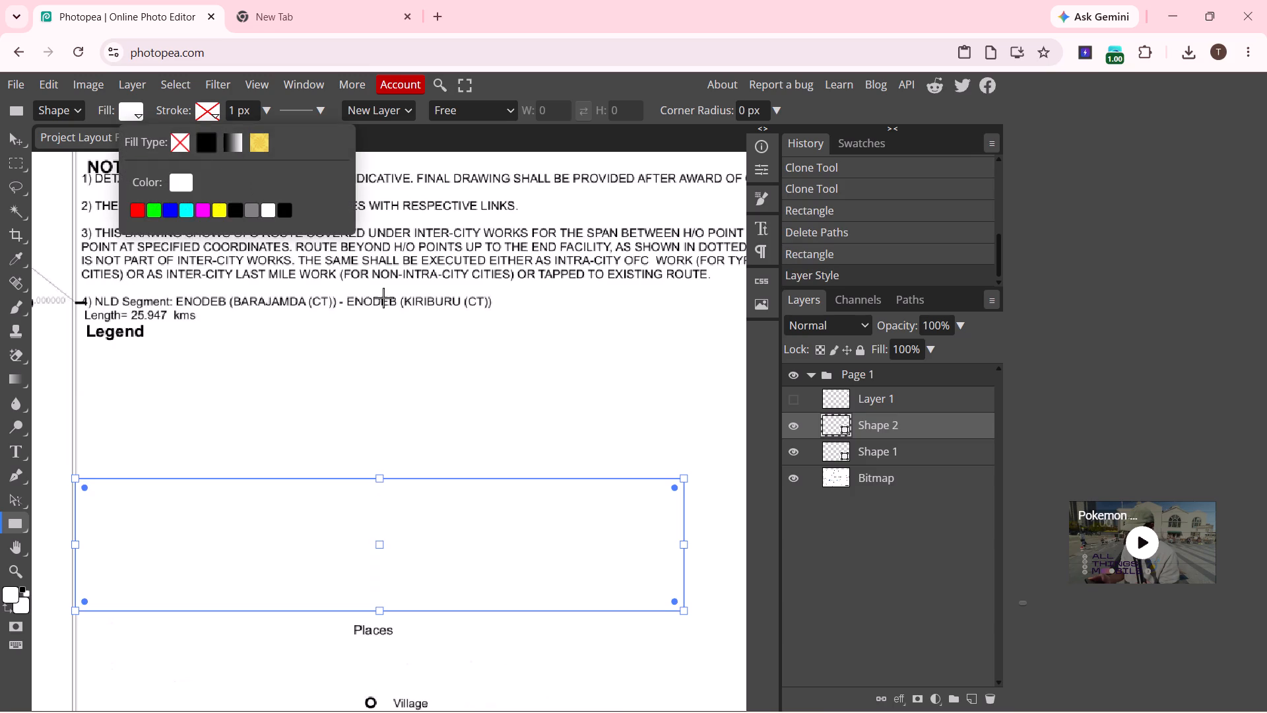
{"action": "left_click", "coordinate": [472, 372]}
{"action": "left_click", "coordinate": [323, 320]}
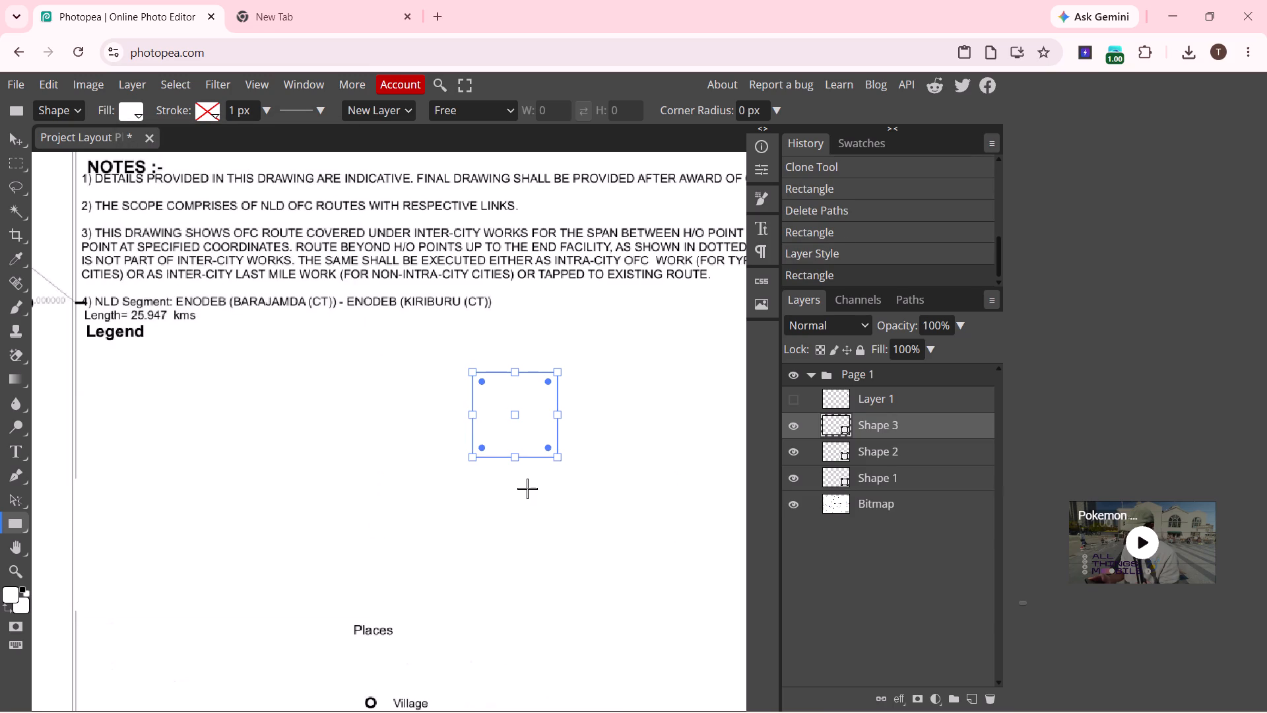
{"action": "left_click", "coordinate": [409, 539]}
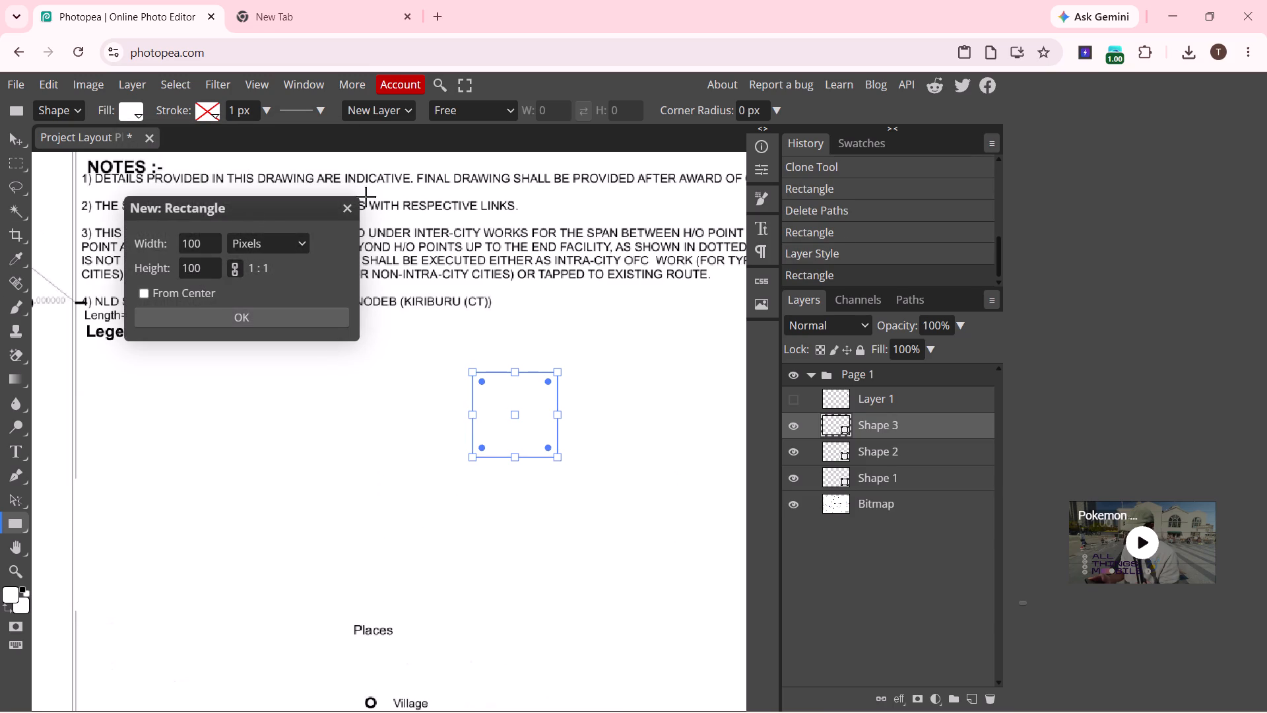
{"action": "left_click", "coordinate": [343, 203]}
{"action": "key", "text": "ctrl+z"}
Nudge the white cover rectangle slightly to the right, clear of the drawing's vertical frame line.
{"action": "left_click", "coordinate": [7, 129]}
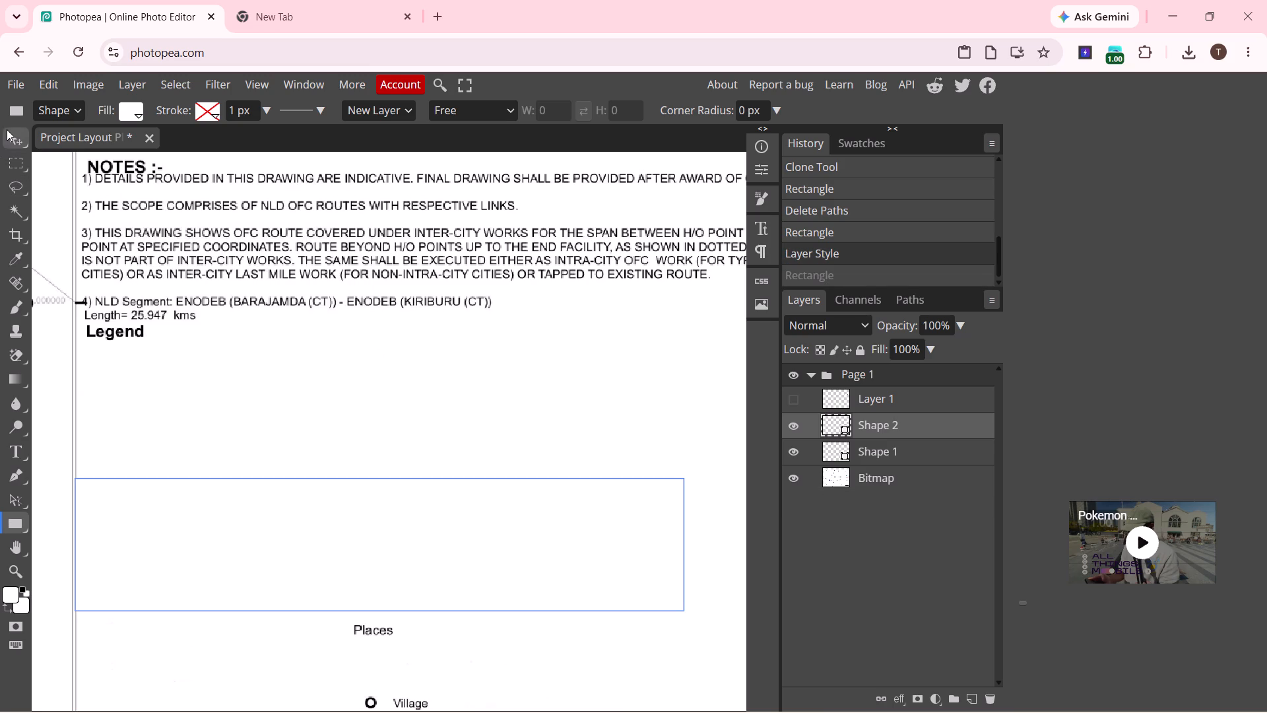
{"action": "left_click", "coordinate": [291, 521]}
{"action": "key", "text": "Right"}
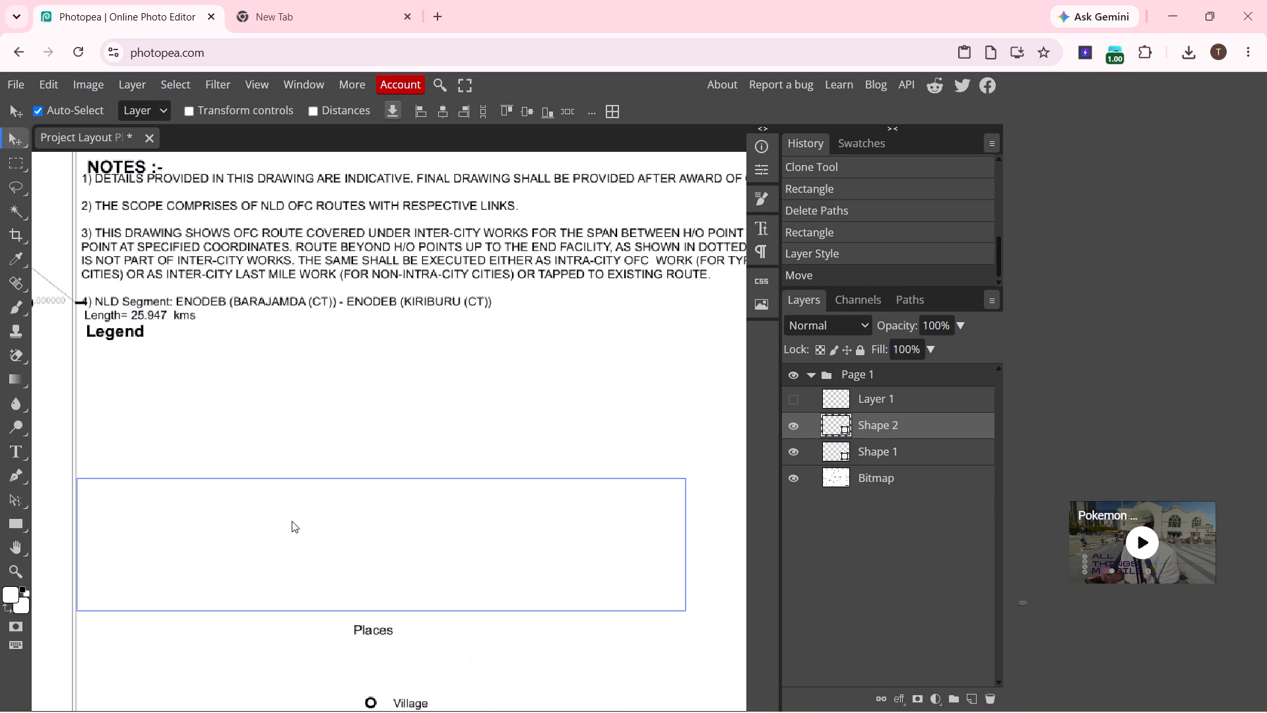
{"action": "key", "text": "Right"}
{"action": "key", "text": "Right"}
{"action": "key", "text": "Right"}
{"action": "key", "text": "Right"}
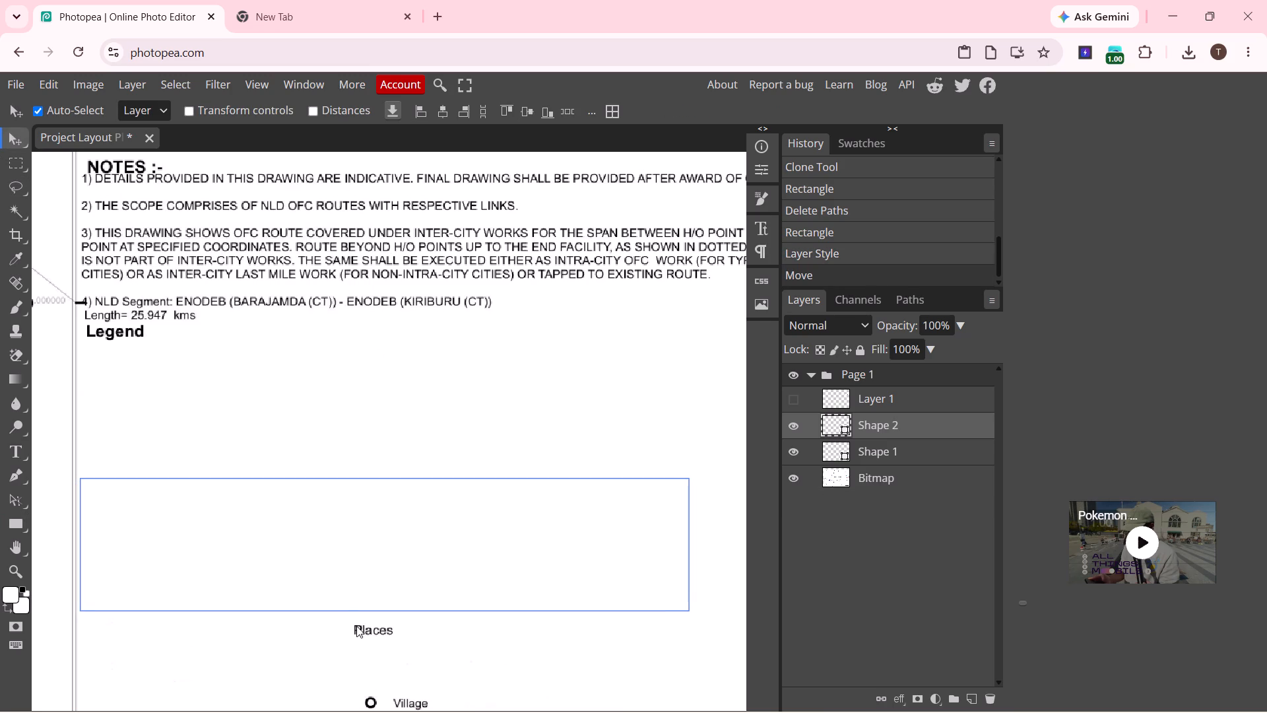
Show Layer 1 with the repositioned legend copy again.
{"action": "left_click", "coordinate": [795, 448]}
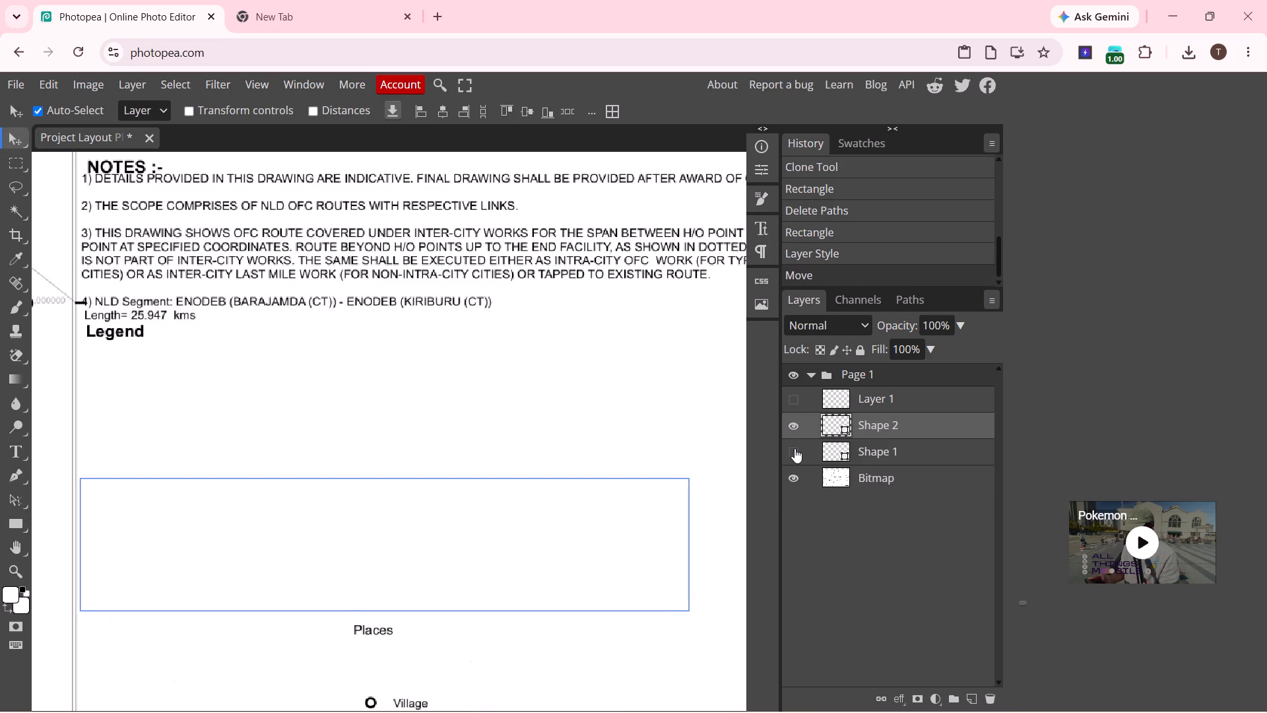
{"action": "left_click", "coordinate": [795, 448]}
{"action": "left_click", "coordinate": [796, 391]}
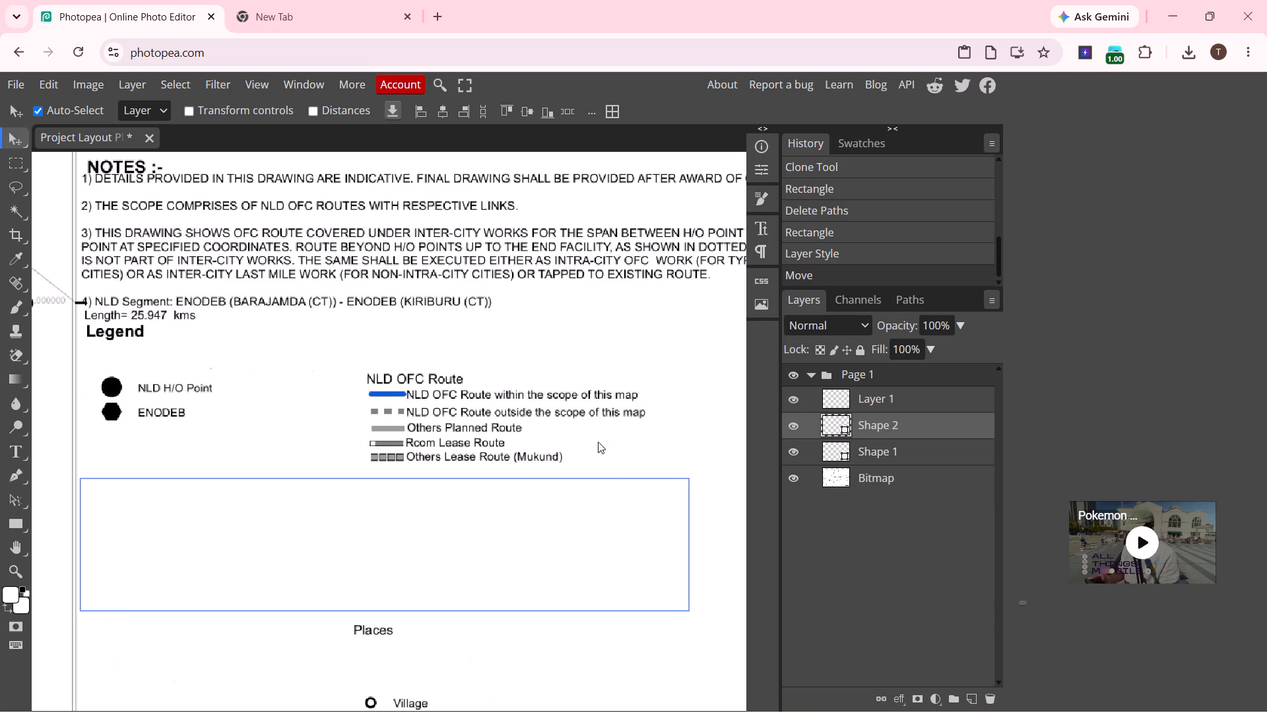
{"action": "left_click", "coordinate": [855, 590]}
Copy the Places heading from the Bitmap layer and paste it as its own layer.
{"action": "left_click", "coordinate": [372, 639]}
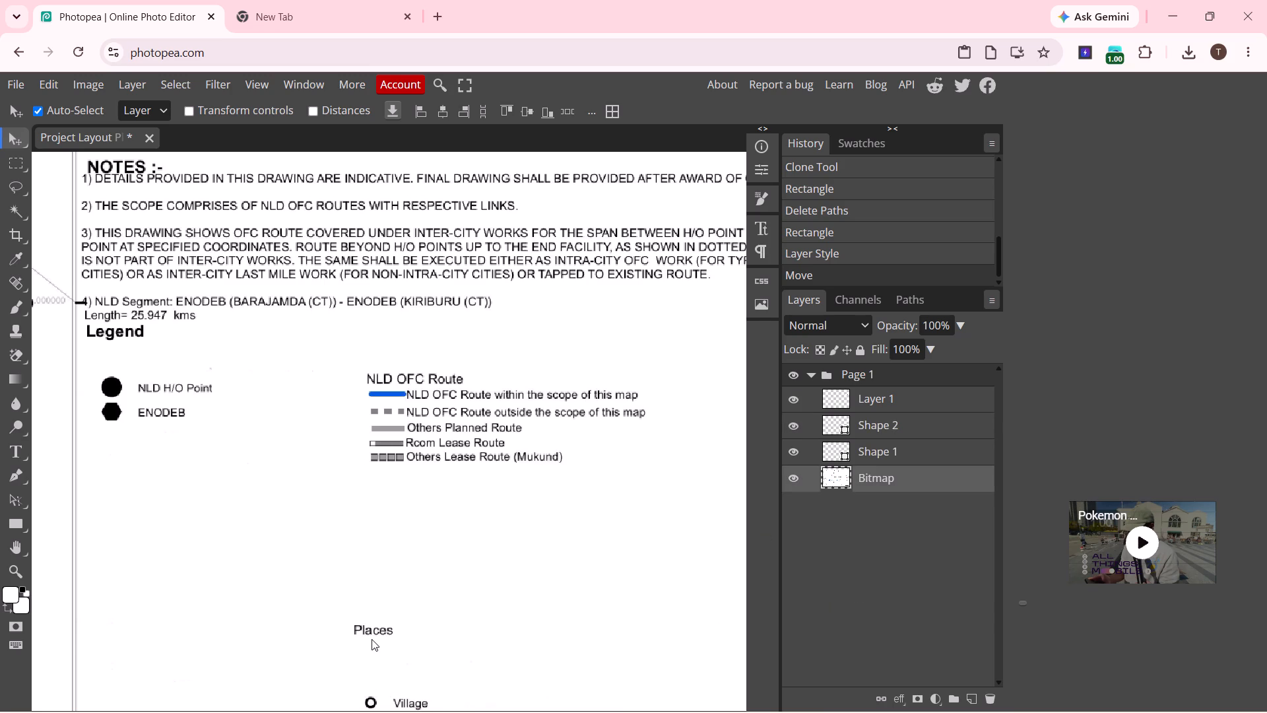
{"action": "scroll", "coordinate": [372, 639], "scroll_direction": "down", "scroll_amount": 1}
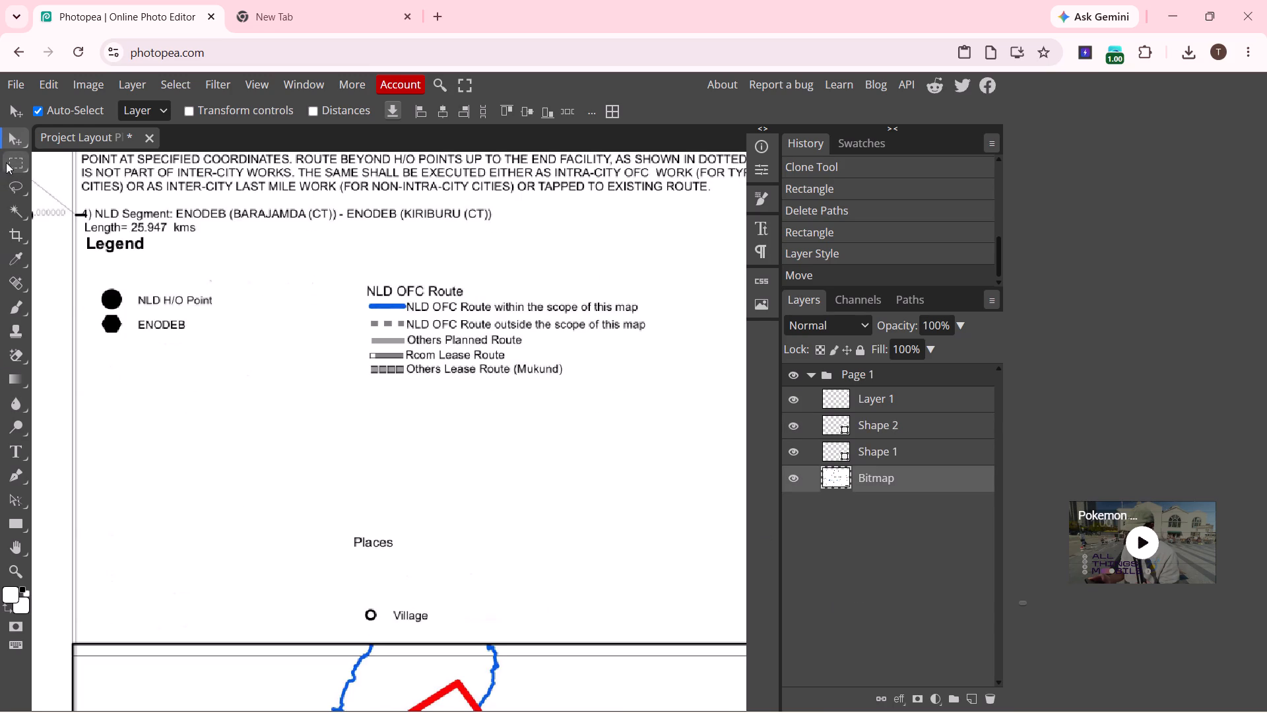
{"action": "left_click", "coordinate": [6, 162]}
{"action": "left_click_drag", "start_coordinate": [333, 521], "coordinate": [353, 530]}
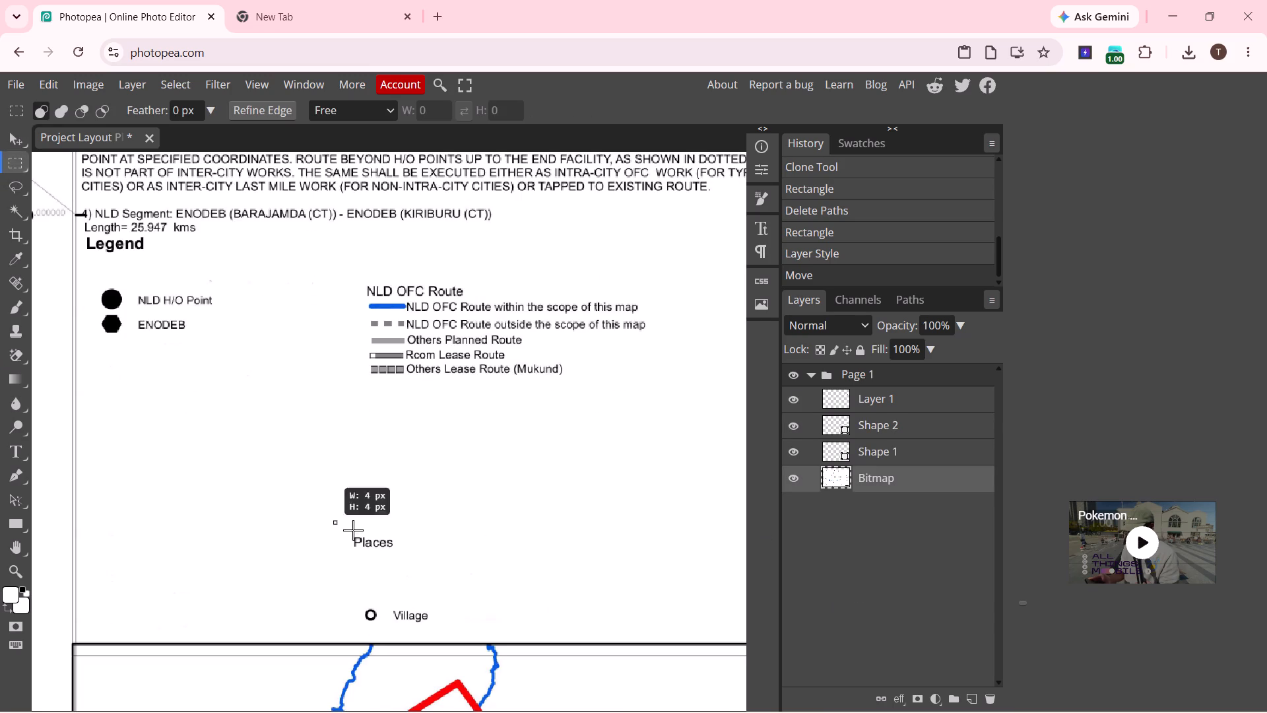
{"action": "left_click_drag", "start_coordinate": [353, 530], "coordinate": [453, 550]}
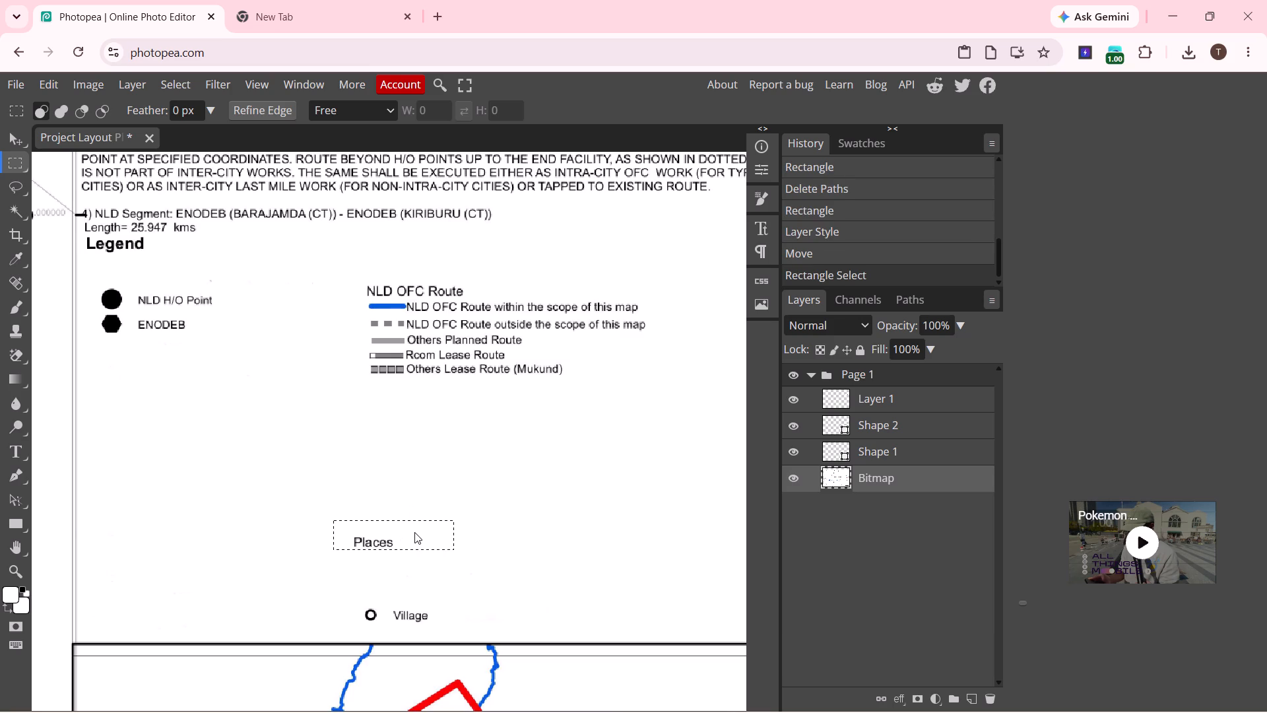
{"action": "key", "text": "ctrl+c"}
{"action": "key", "text": "ctrl+v"}
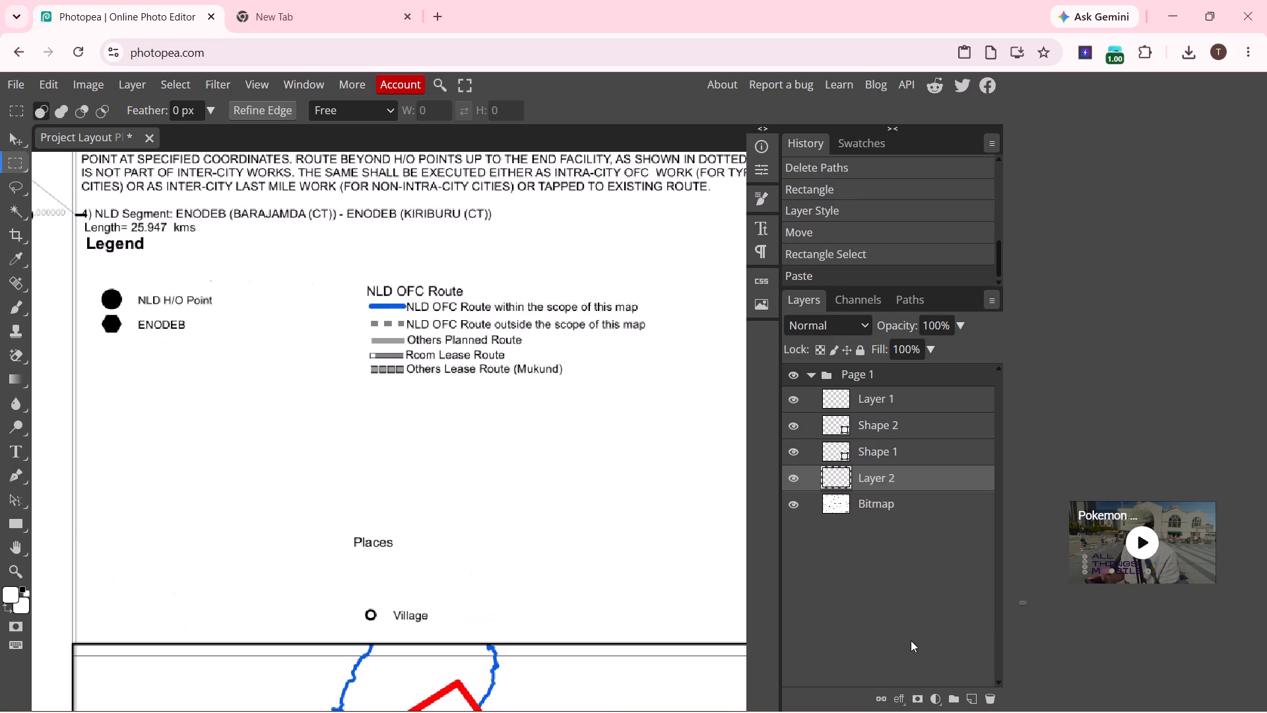
{"action": "left_click", "coordinate": [879, 624]}
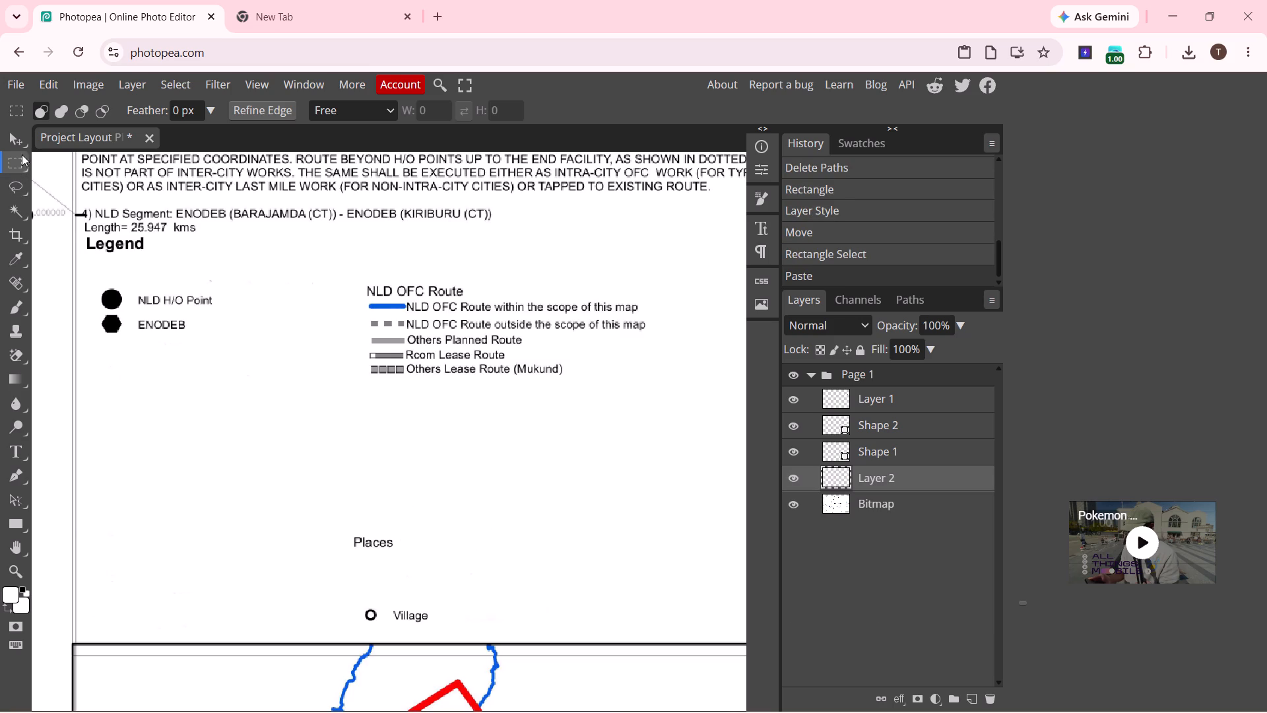
Bring the Places copy to the top of the layer stack and position it just below Others Lease Route (Mukund).
{"action": "left_click", "coordinate": [12, 150]}
{"action": "left_click", "coordinate": [12, 140]}
{"action": "left_click_drag", "start_coordinate": [370, 543], "coordinate": [418, 498]}
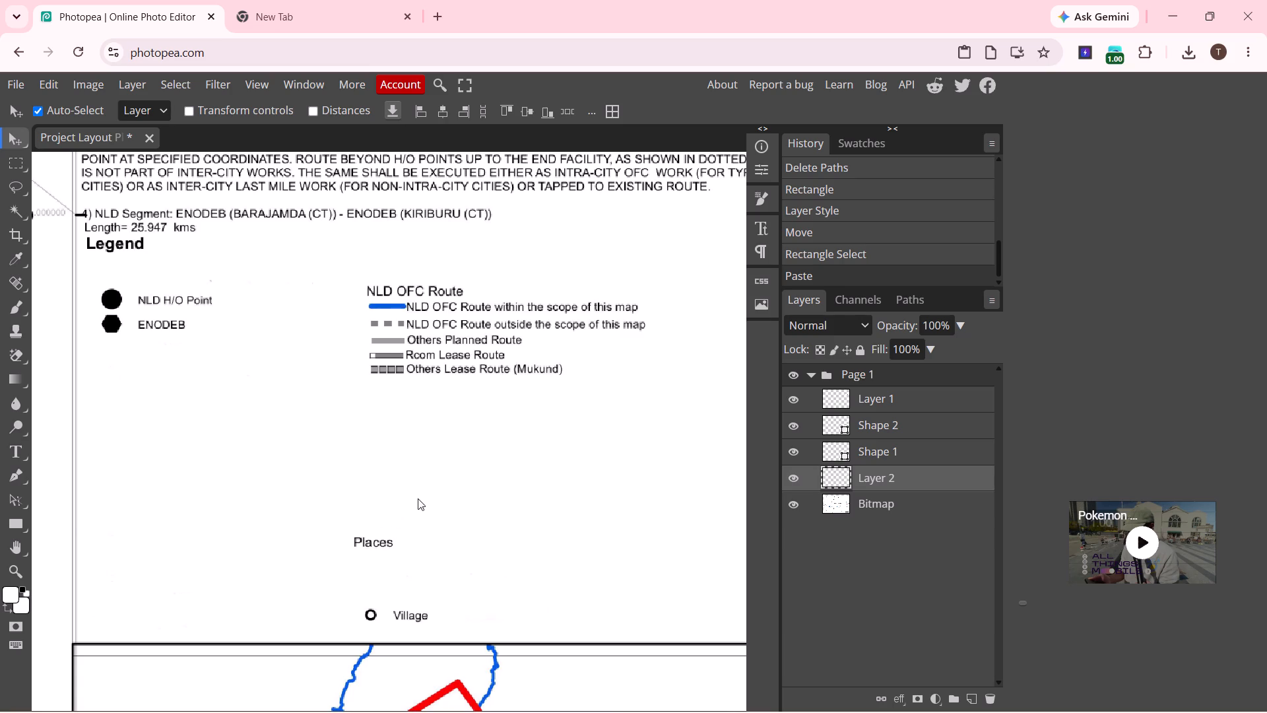
{"action": "left_click_drag", "start_coordinate": [418, 498], "coordinate": [511, 551]}
{"action": "left_click_drag", "start_coordinate": [511, 551], "coordinate": [511, 551]}
{"action": "left_click_drag", "start_coordinate": [864, 480], "coordinate": [868, 390]}
{"action": "left_click_drag", "start_coordinate": [520, 555], "coordinate": [437, 418]}
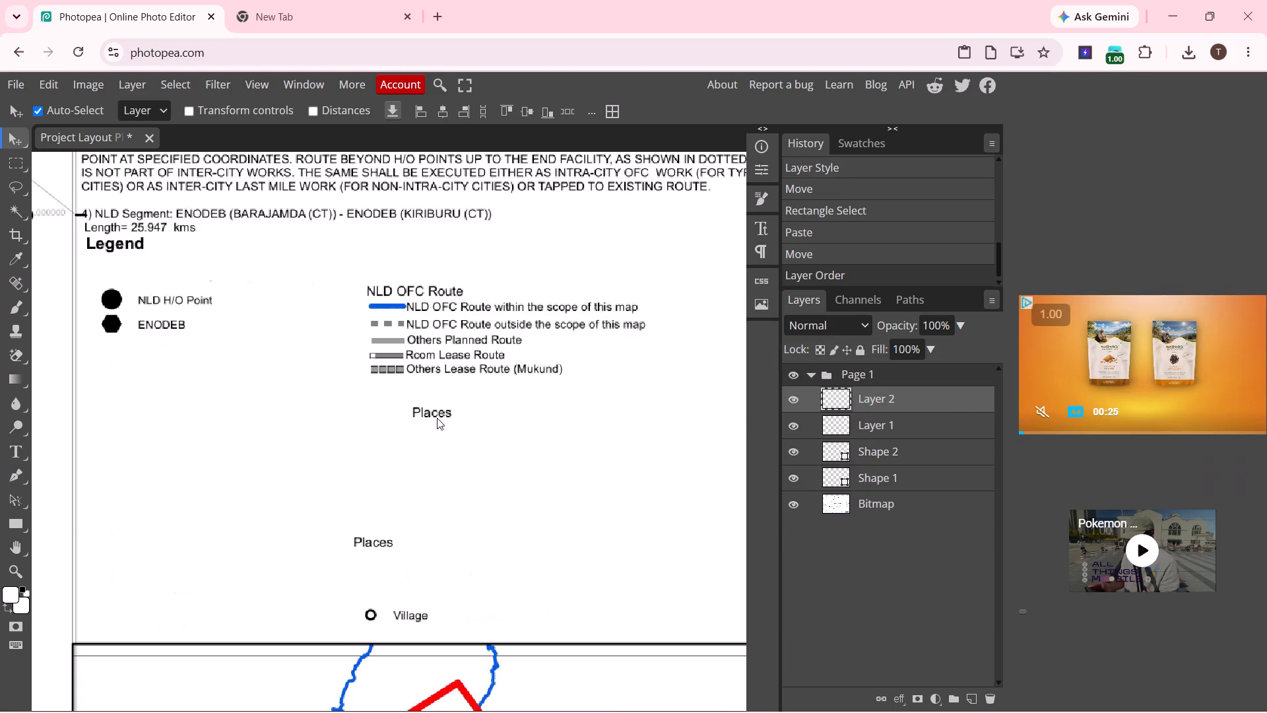
{"action": "left_click_drag", "start_coordinate": [437, 418], "coordinate": [395, 404]}
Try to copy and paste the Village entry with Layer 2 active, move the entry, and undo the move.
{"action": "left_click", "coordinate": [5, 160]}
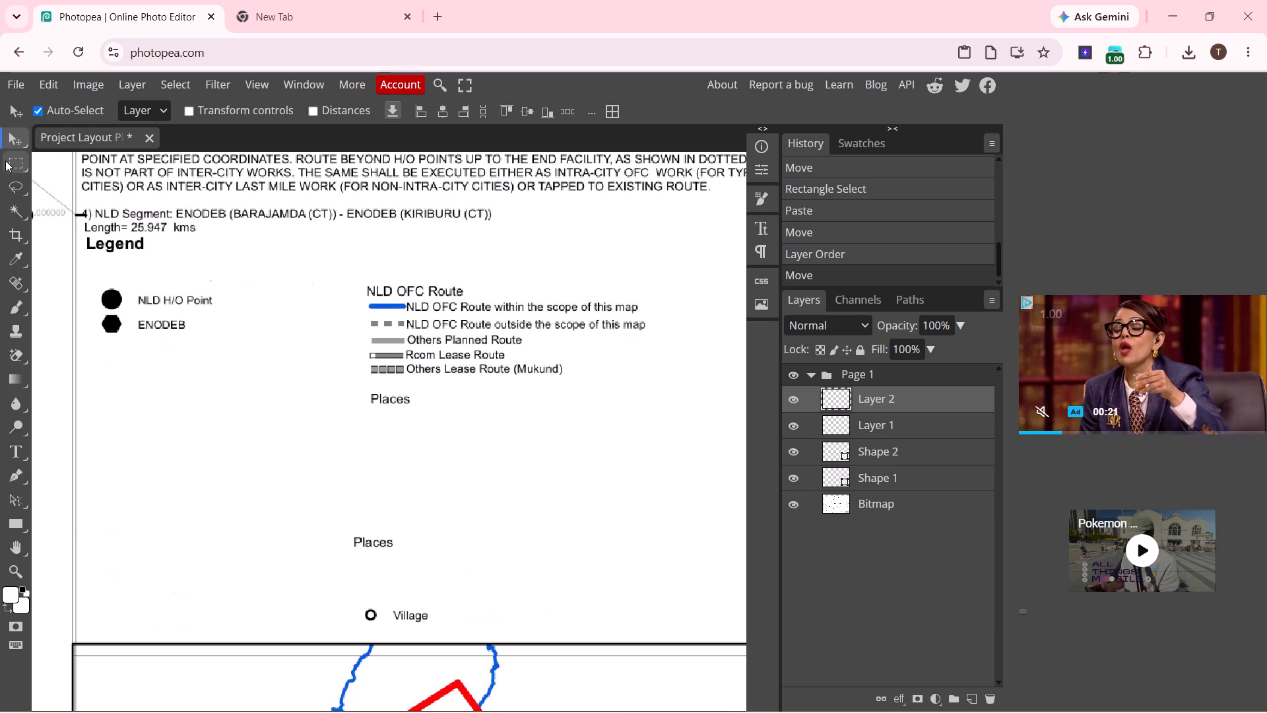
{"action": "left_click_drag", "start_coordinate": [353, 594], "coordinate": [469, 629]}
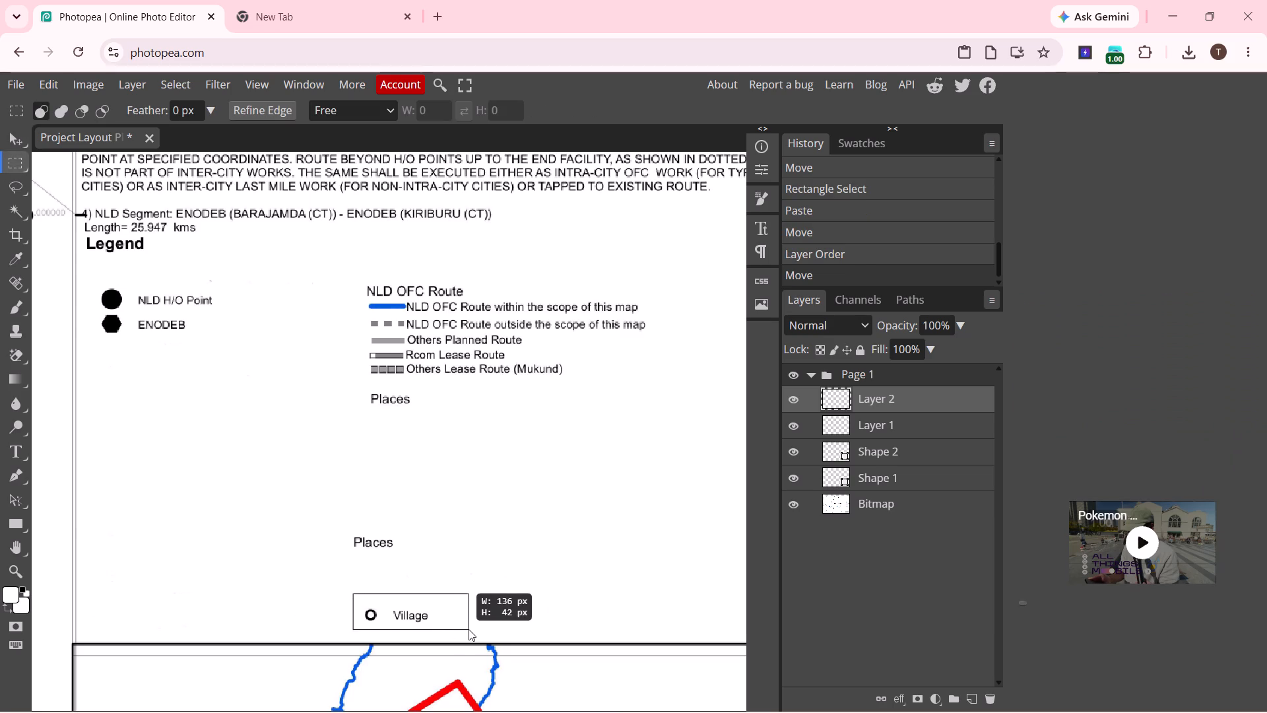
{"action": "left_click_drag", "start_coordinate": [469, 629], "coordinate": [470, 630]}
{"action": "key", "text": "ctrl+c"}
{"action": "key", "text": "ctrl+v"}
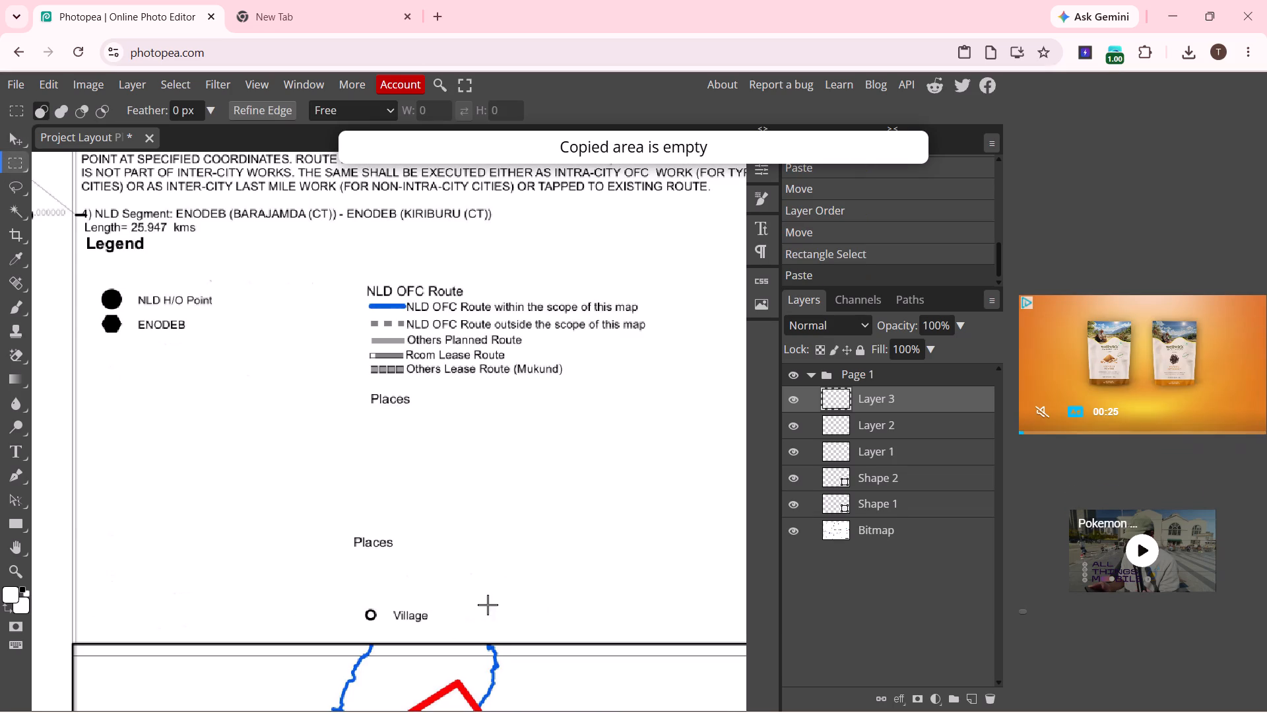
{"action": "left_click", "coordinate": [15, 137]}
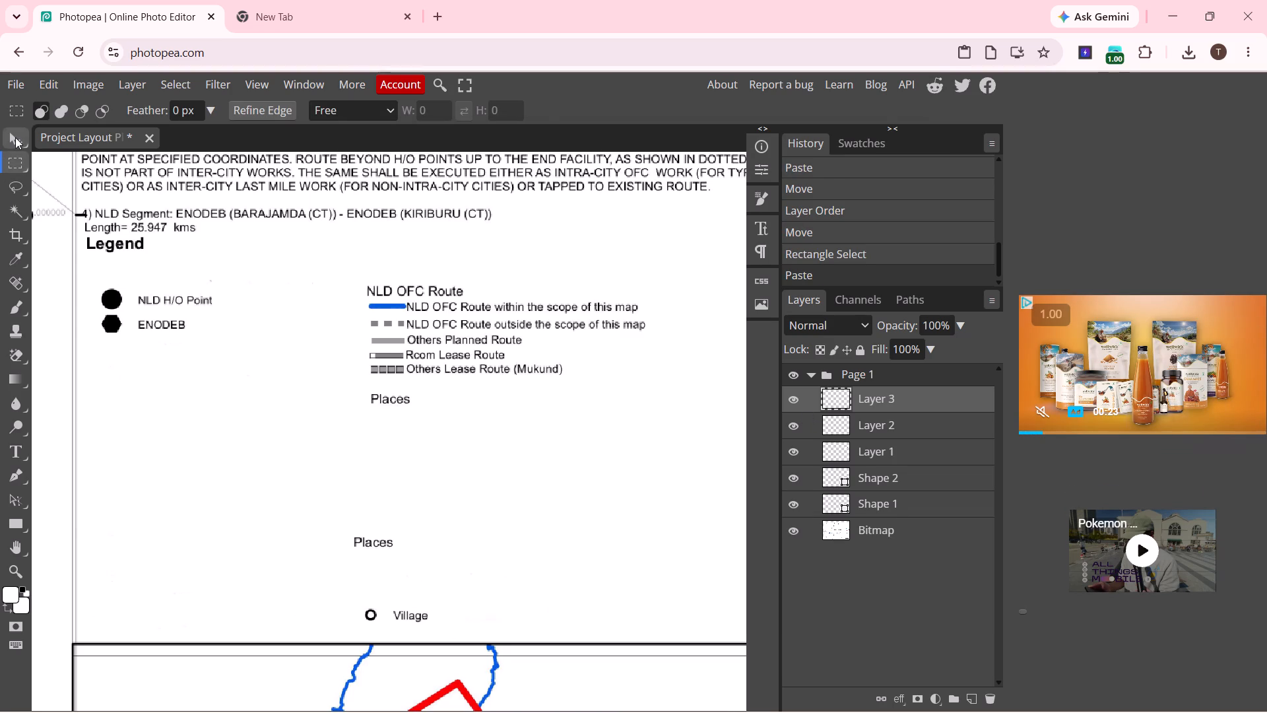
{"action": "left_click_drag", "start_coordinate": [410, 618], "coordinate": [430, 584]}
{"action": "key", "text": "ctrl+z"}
Copy the Village entry with its circle symbol from the Bitmap layer and paste it as its own layer.
{"action": "left_click", "coordinate": [494, 533]}
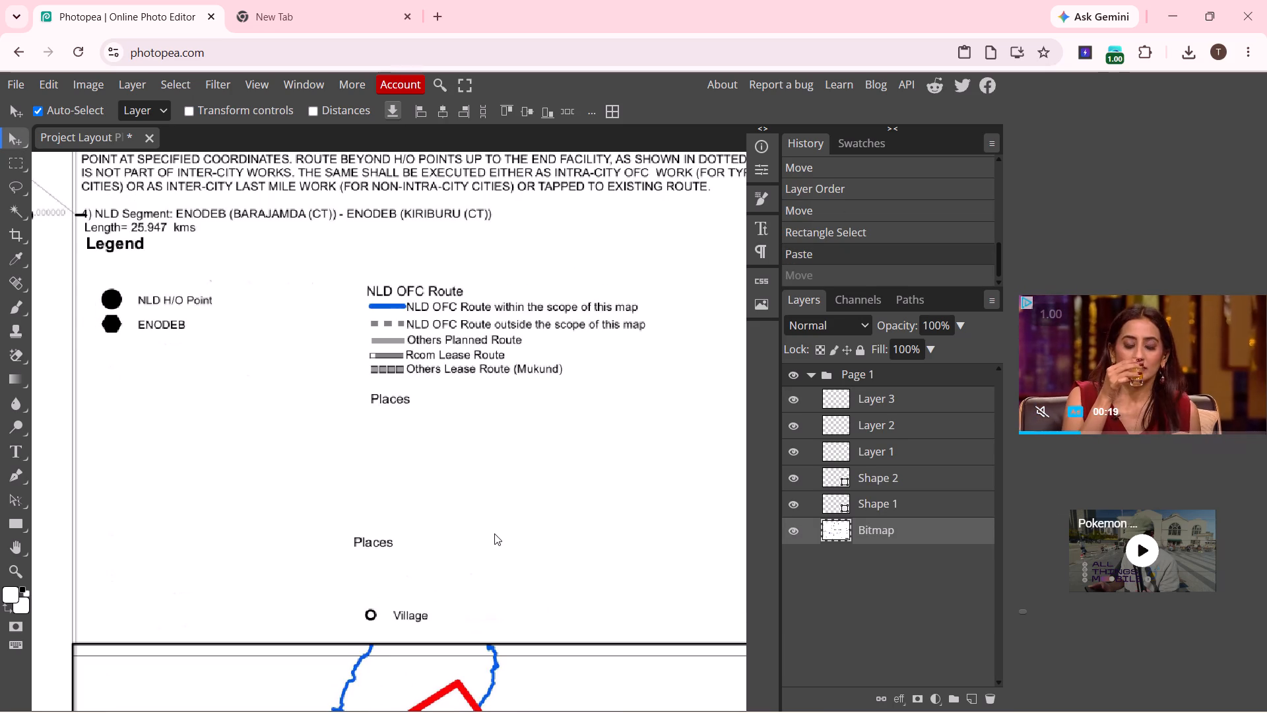
{"action": "left_click", "coordinate": [11, 163]}
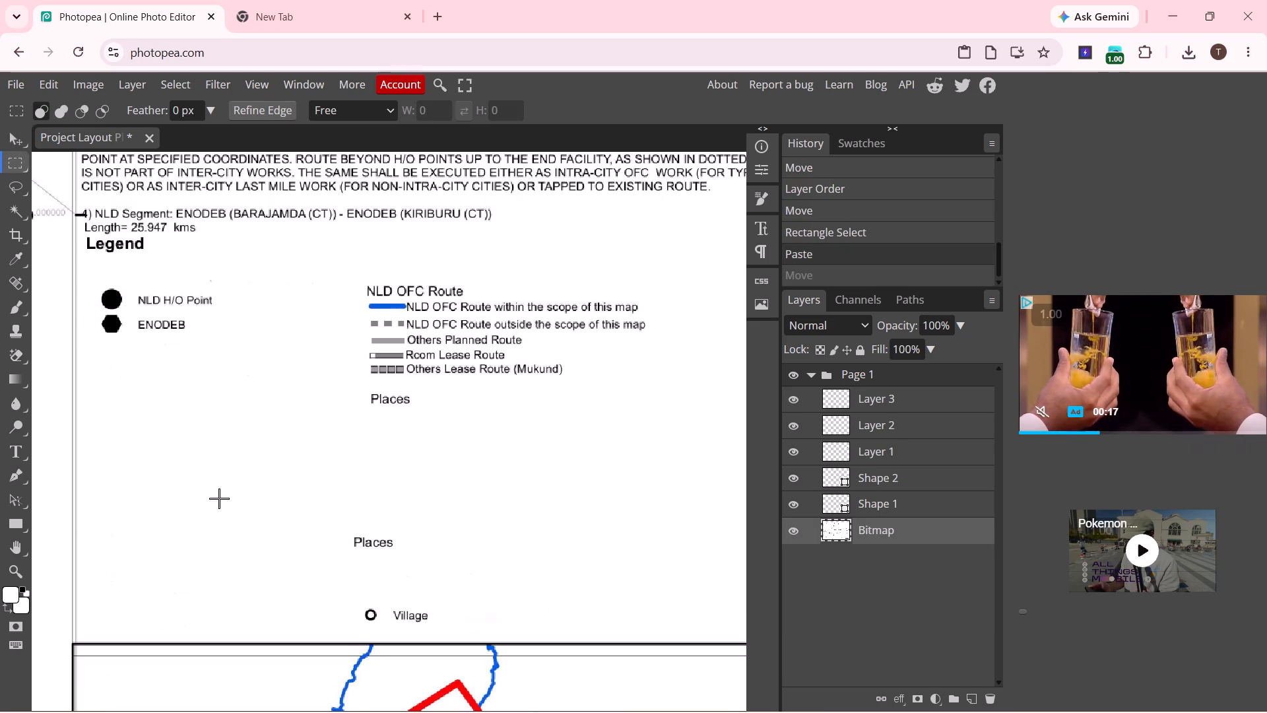
{"action": "left_click_drag", "start_coordinate": [354, 589], "coordinate": [471, 633]}
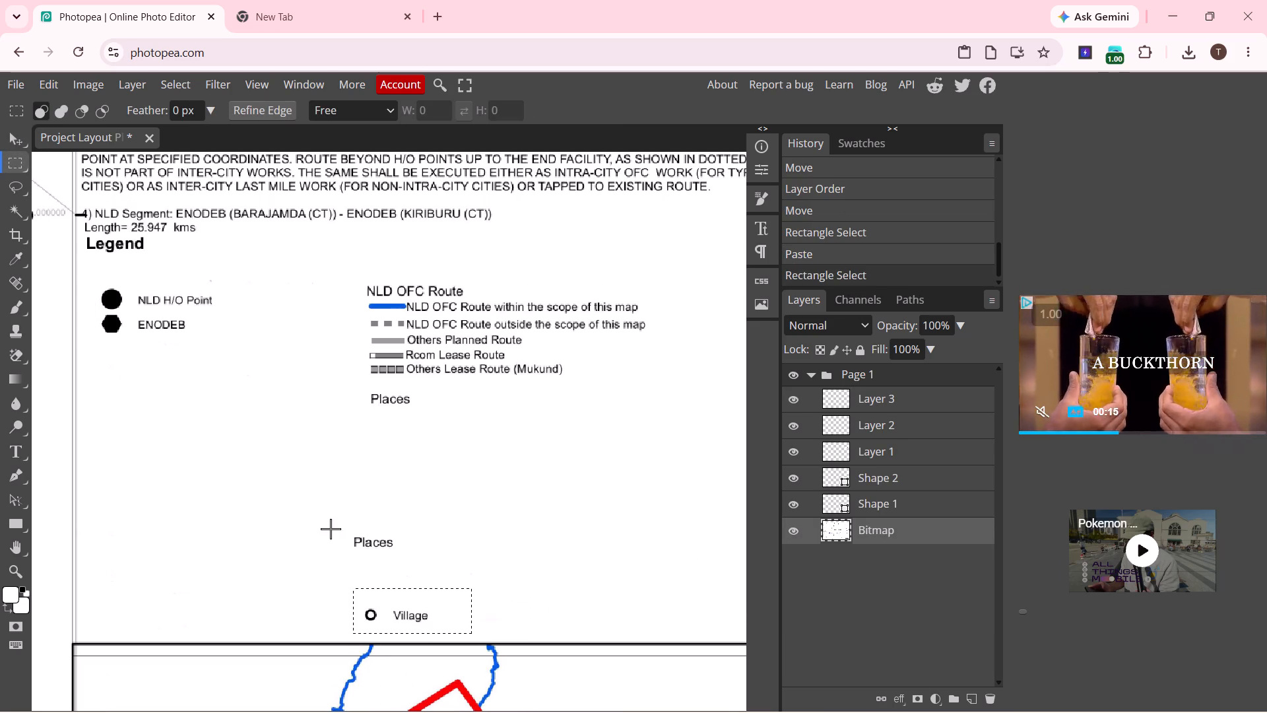
{"action": "key", "text": "ctrl+c"}
{"action": "key", "text": "ctrl+v"}
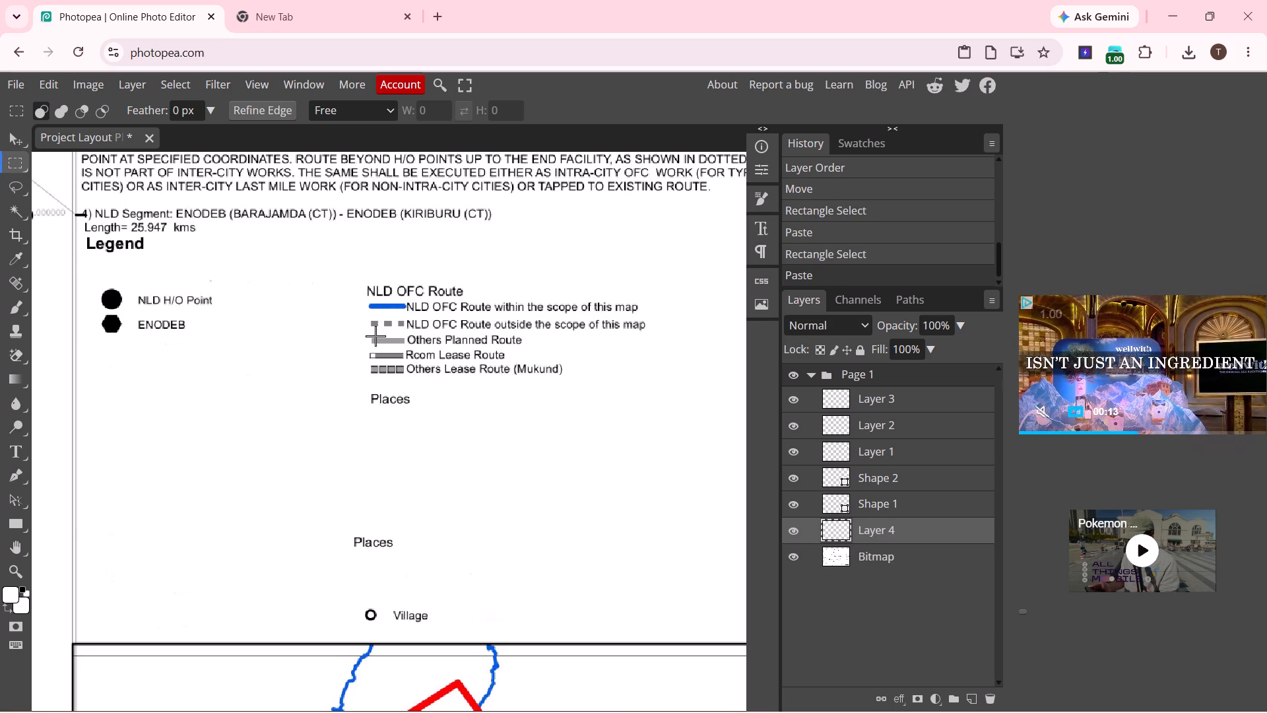
Bring the Village copy to the top of the layer stack and position it just below the moved Places heading.
{"action": "left_click_drag", "start_coordinate": [853, 529], "coordinate": [837, 389]}
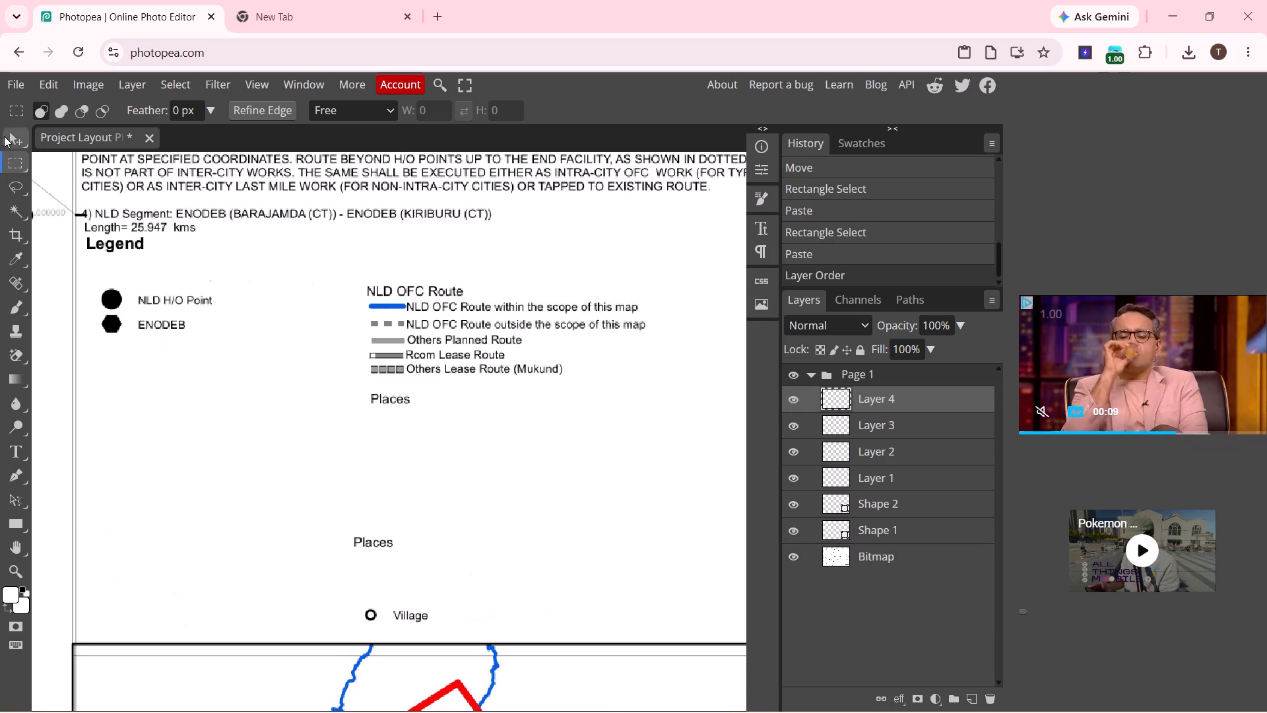
{"action": "left_click", "coordinate": [9, 133]}
{"action": "left_click_drag", "start_coordinate": [393, 617], "coordinate": [403, 465]}
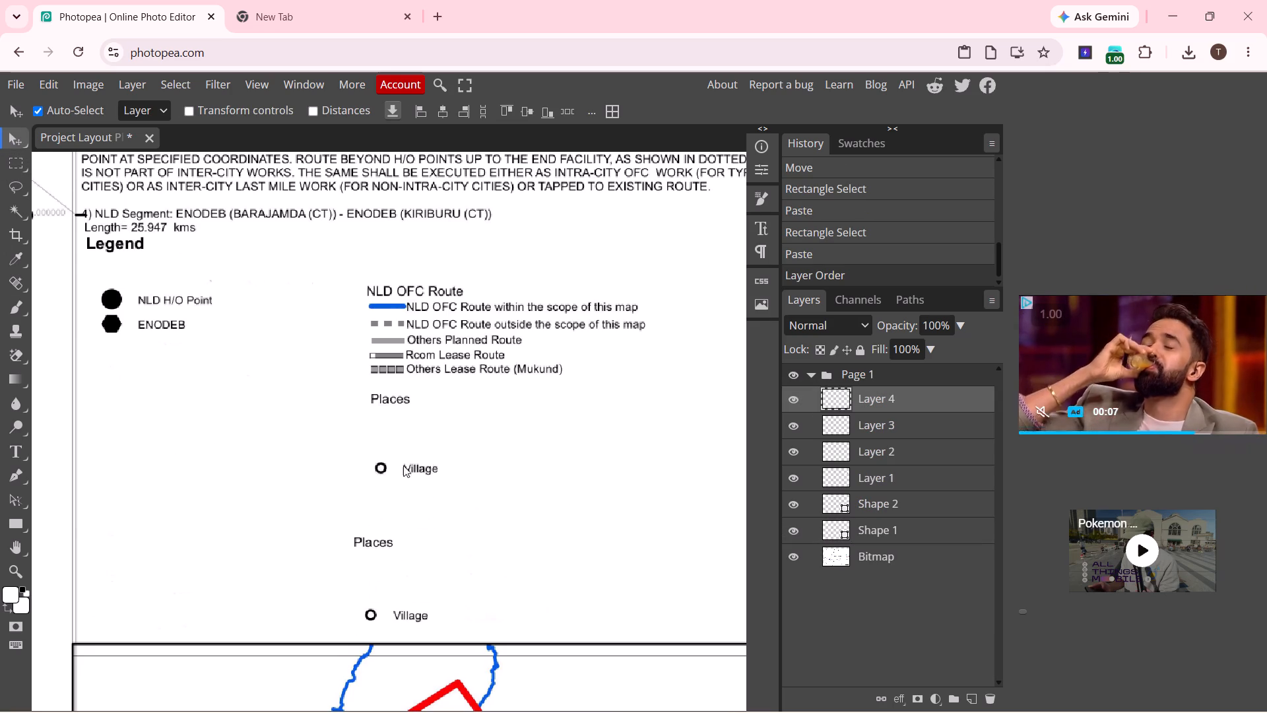
{"action": "left_click_drag", "start_coordinate": [403, 465], "coordinate": [398, 442]}
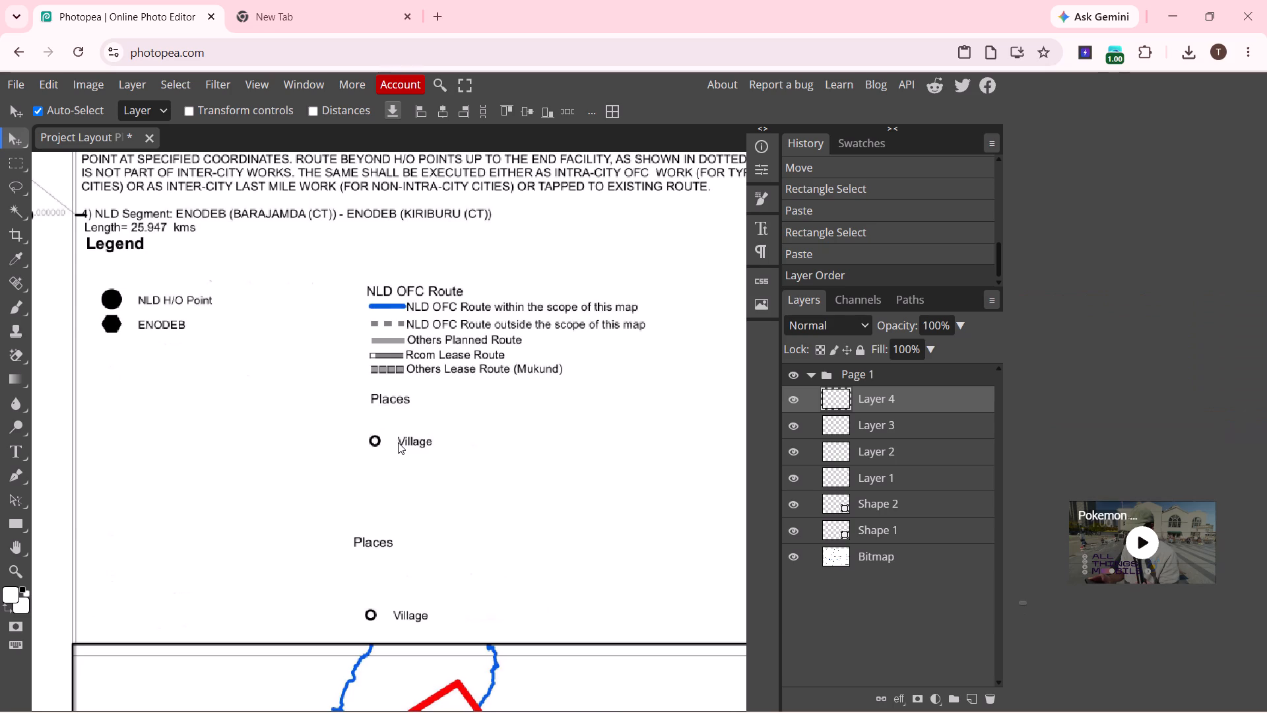
{"action": "left_click_drag", "start_coordinate": [398, 442], "coordinate": [392, 423]}
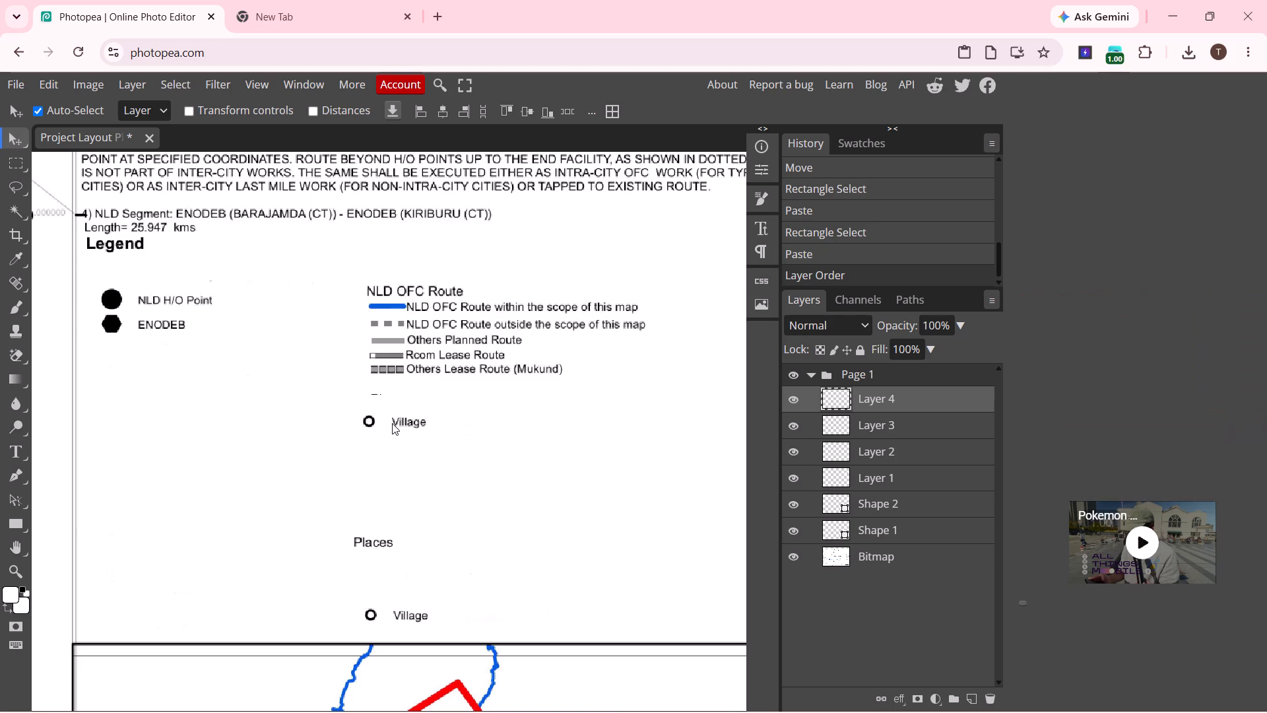
{"action": "left_click_drag", "start_coordinate": [392, 423], "coordinate": [394, 437]}
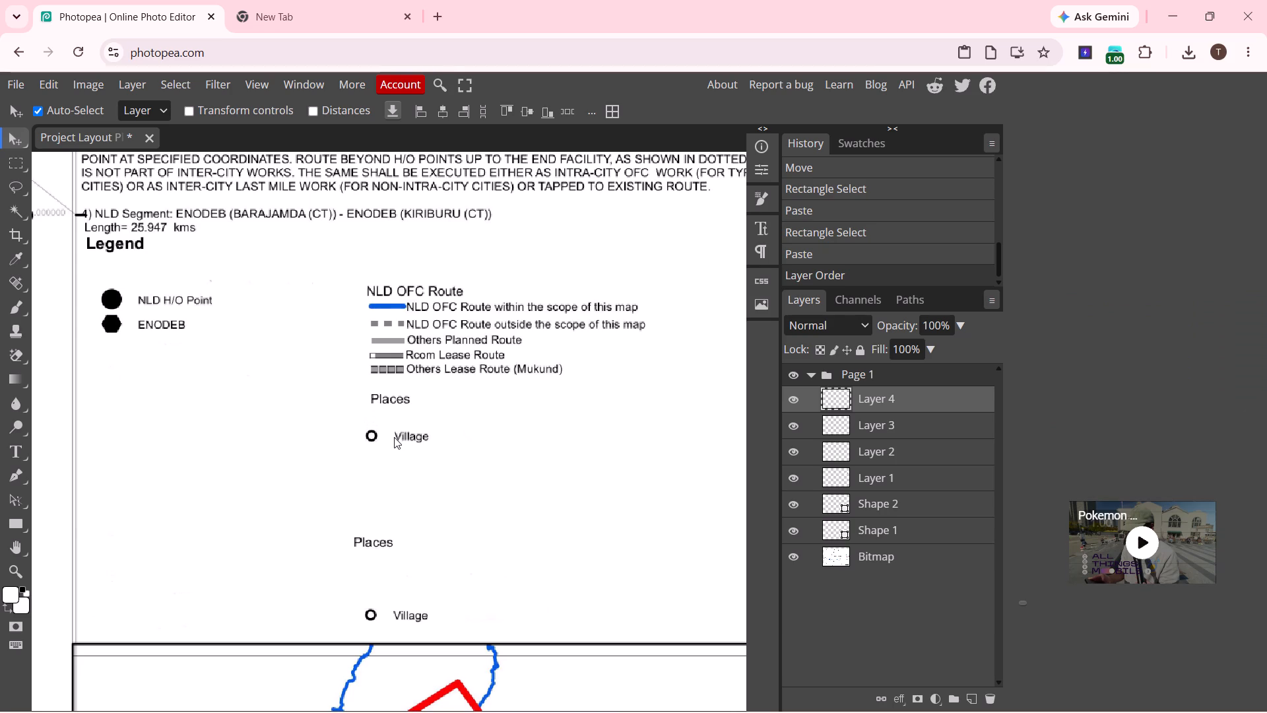
{"action": "left_click_drag", "start_coordinate": [394, 437], "coordinate": [394, 434]}
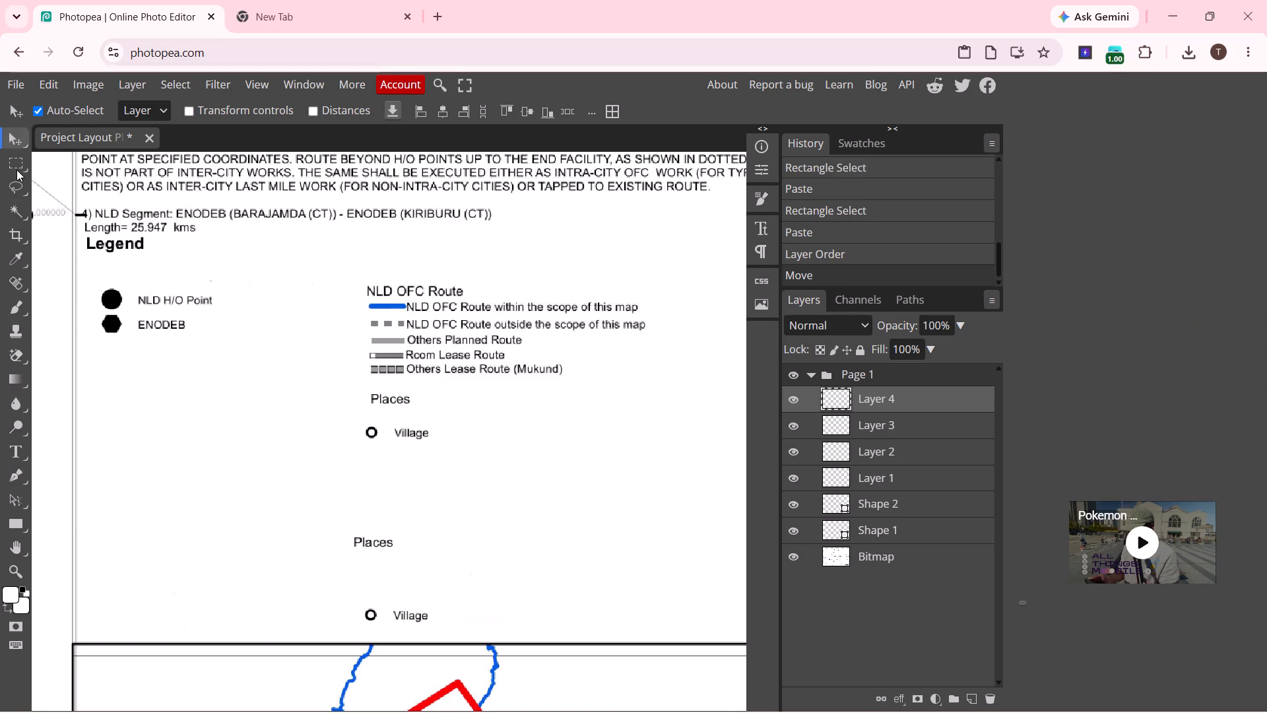
Cover the original Places heading and Village entry below the moved copies with a white, strokeless rectangle, leaving the Bitmap layer active.
{"action": "left_click", "coordinate": [16, 170]}
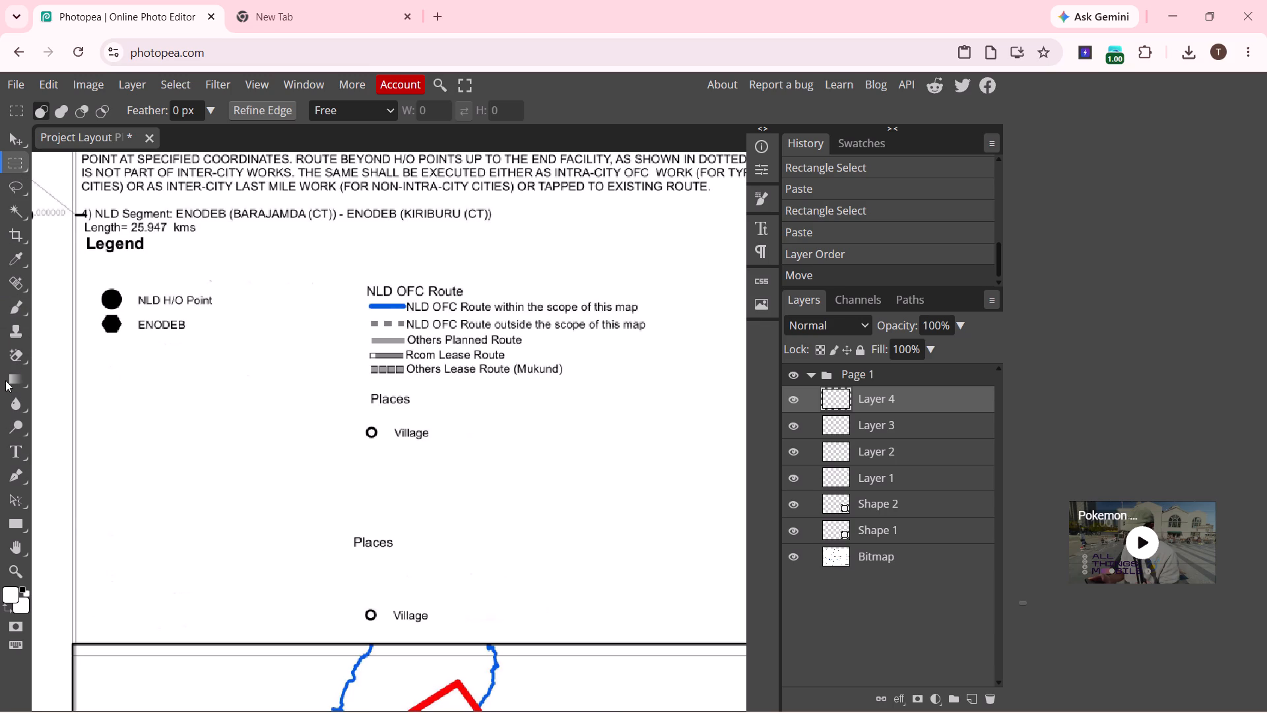
{"action": "left_click", "coordinate": [24, 513]}
{"action": "left_click_drag", "start_coordinate": [246, 536], "coordinate": [553, 632]}
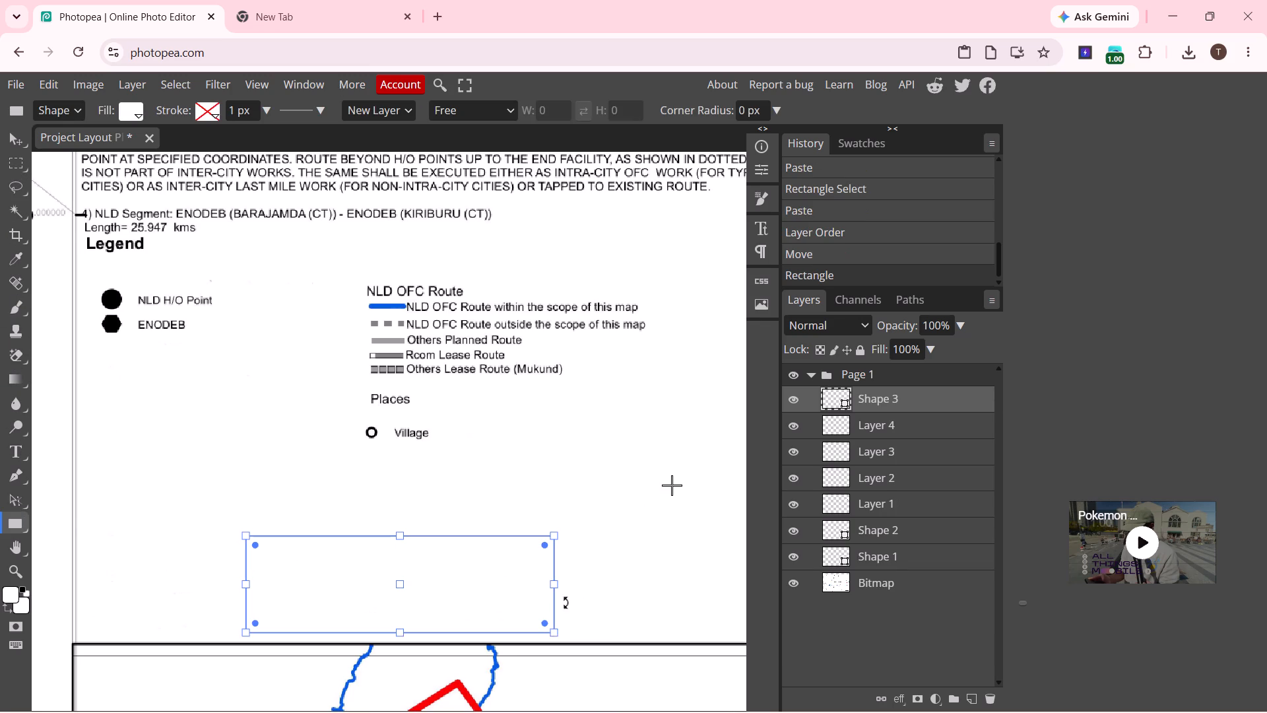
{"action": "left_click", "coordinate": [672, 485]}
{"action": "left_click", "coordinate": [336, 197]}
{"action": "left_click", "coordinate": [1103, 371]}
{"action": "left_click", "coordinate": [902, 590]}
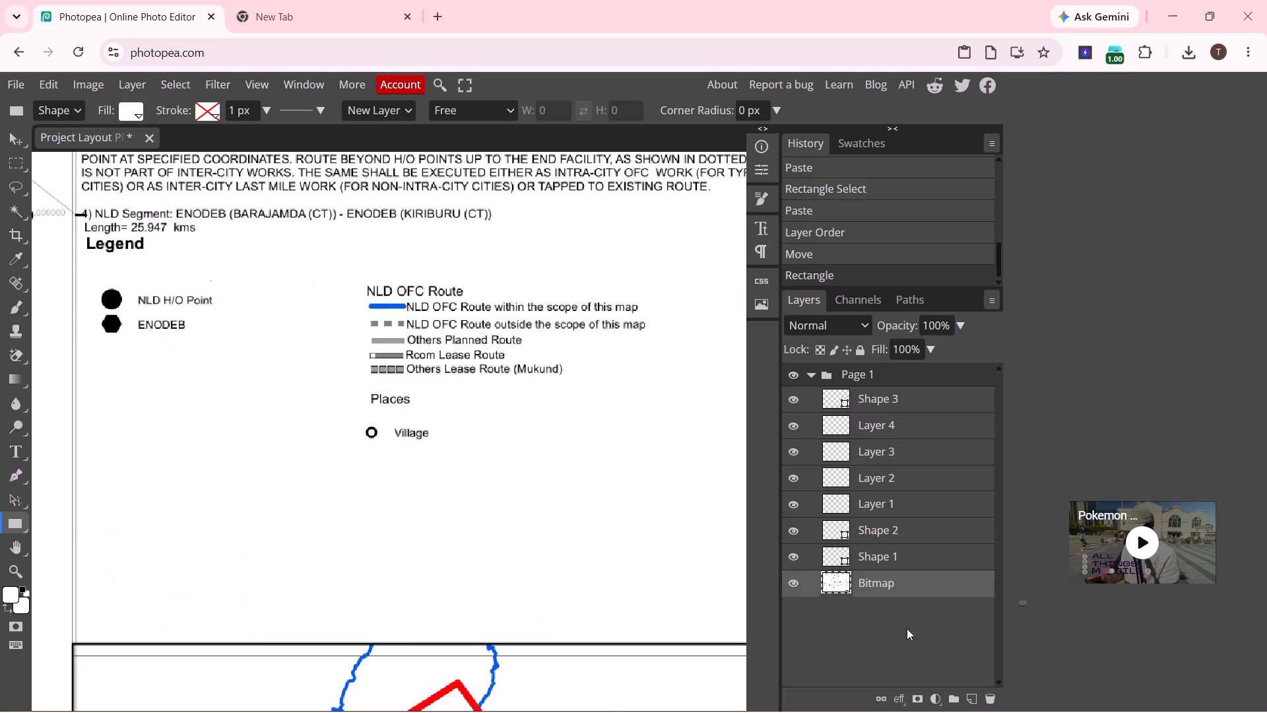
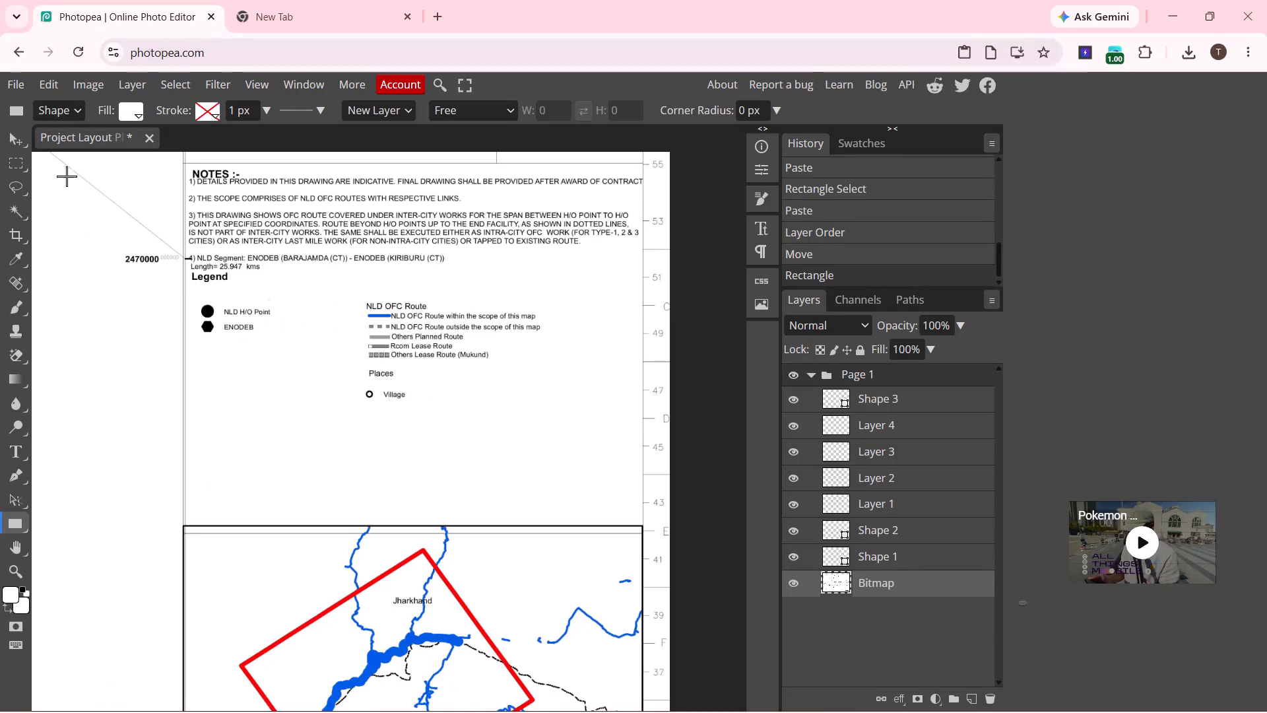
Export the edited Project Layout Plan as a PDF and save the file.
{"action": "left_click", "coordinate": [18, 87]}
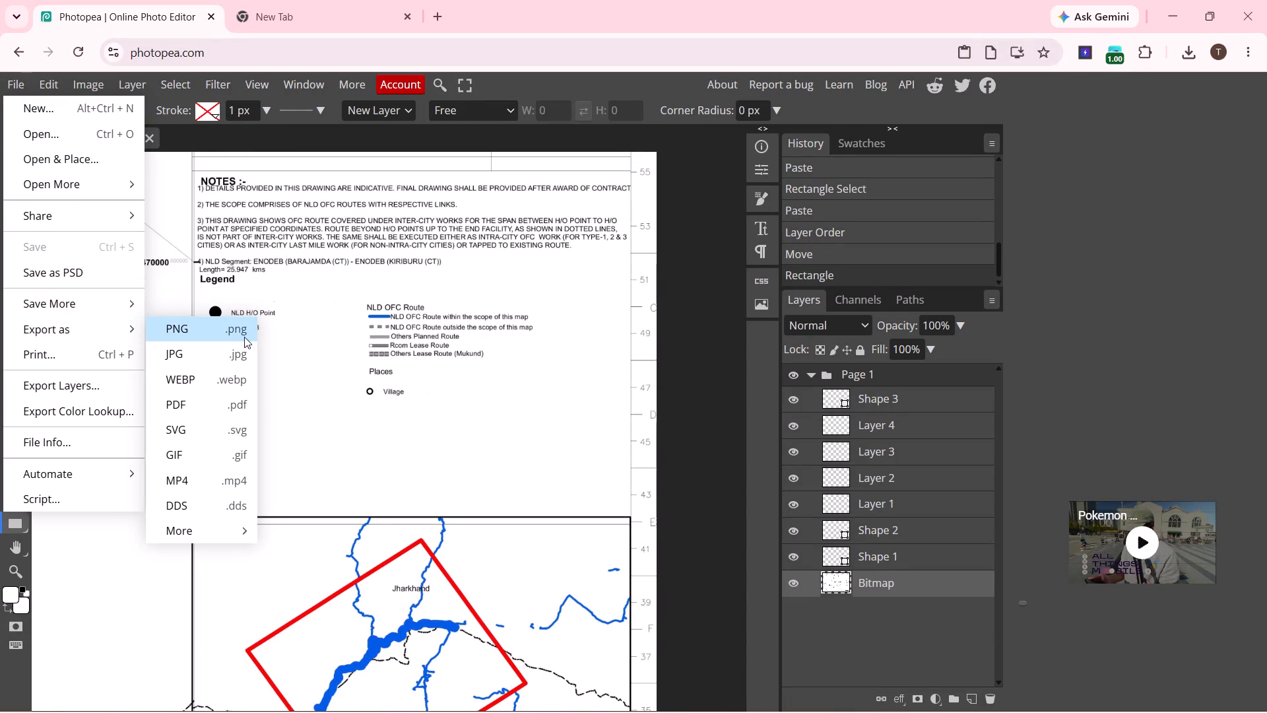
{"action": "left_click", "coordinate": [185, 407]}
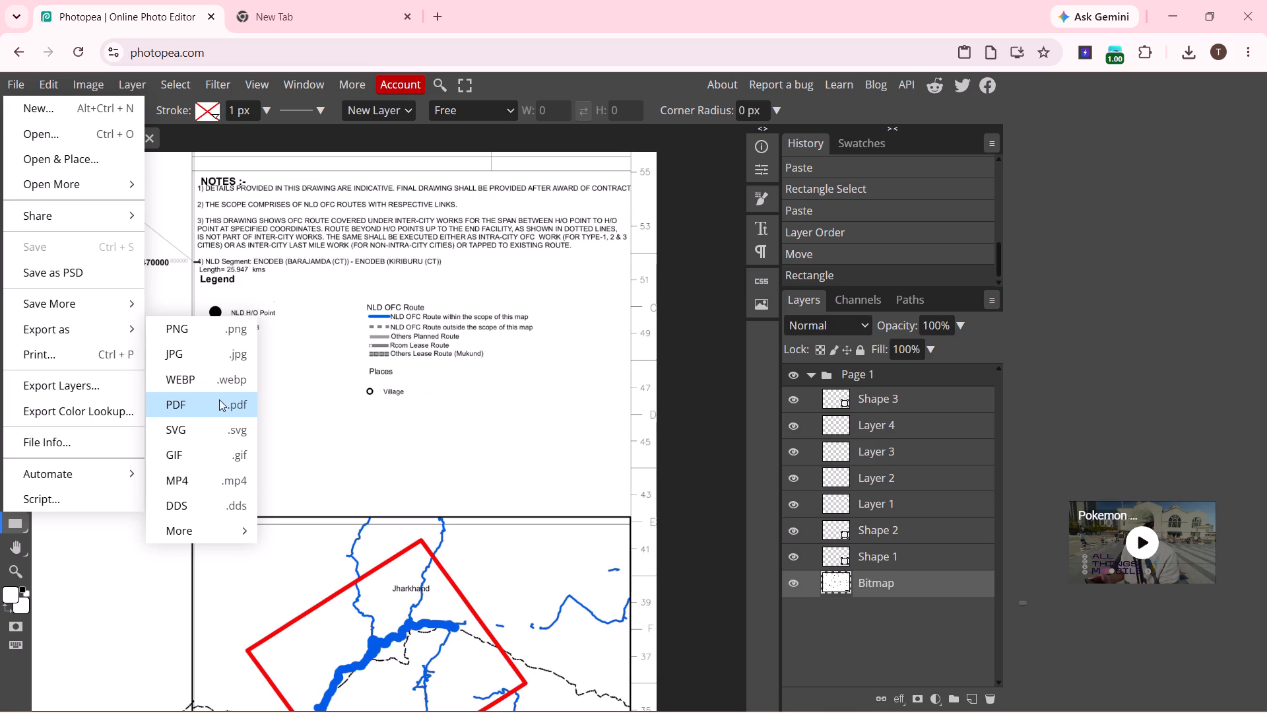
{"action": "left_click", "coordinate": [666, 458]}
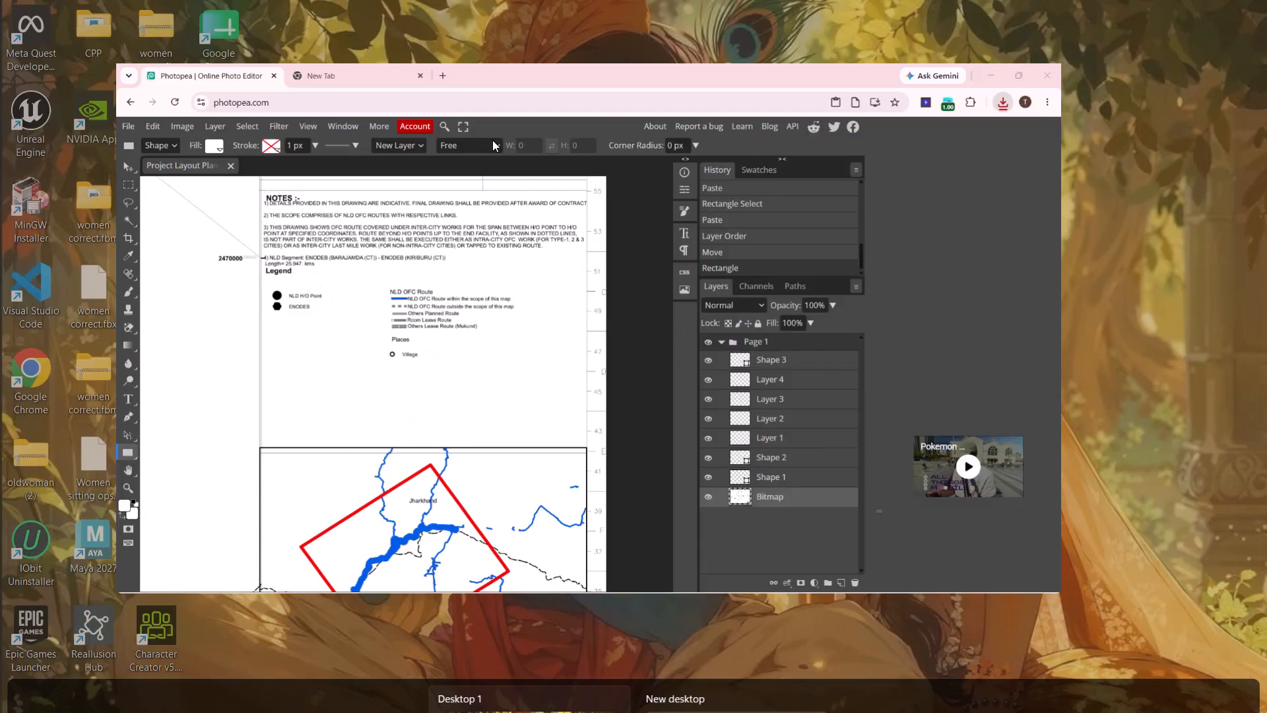
Switch to the empty browser tab, search Google for wa and open WhatsApp Web from the results.
{"action": "left_click", "coordinate": [329, 0]}
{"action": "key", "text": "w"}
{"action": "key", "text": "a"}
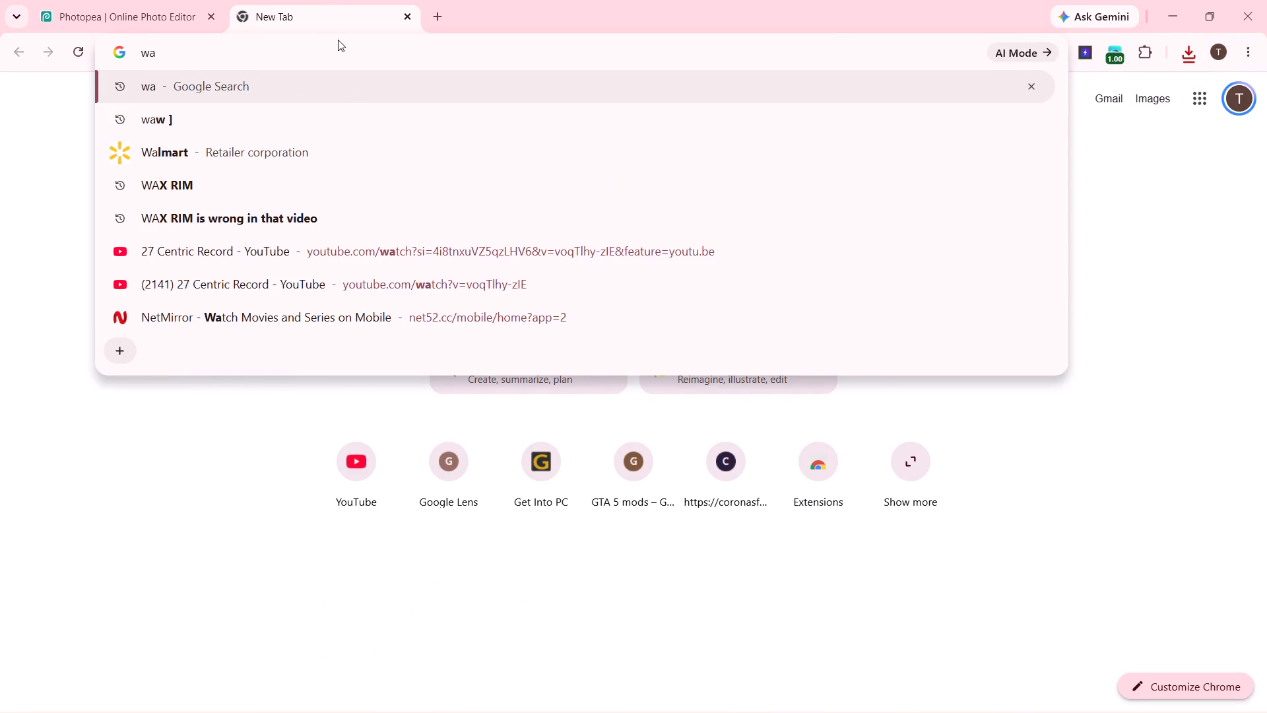
{"action": "key", "text": "Return"}
{"action": "left_click", "coordinate": [183, 259]}
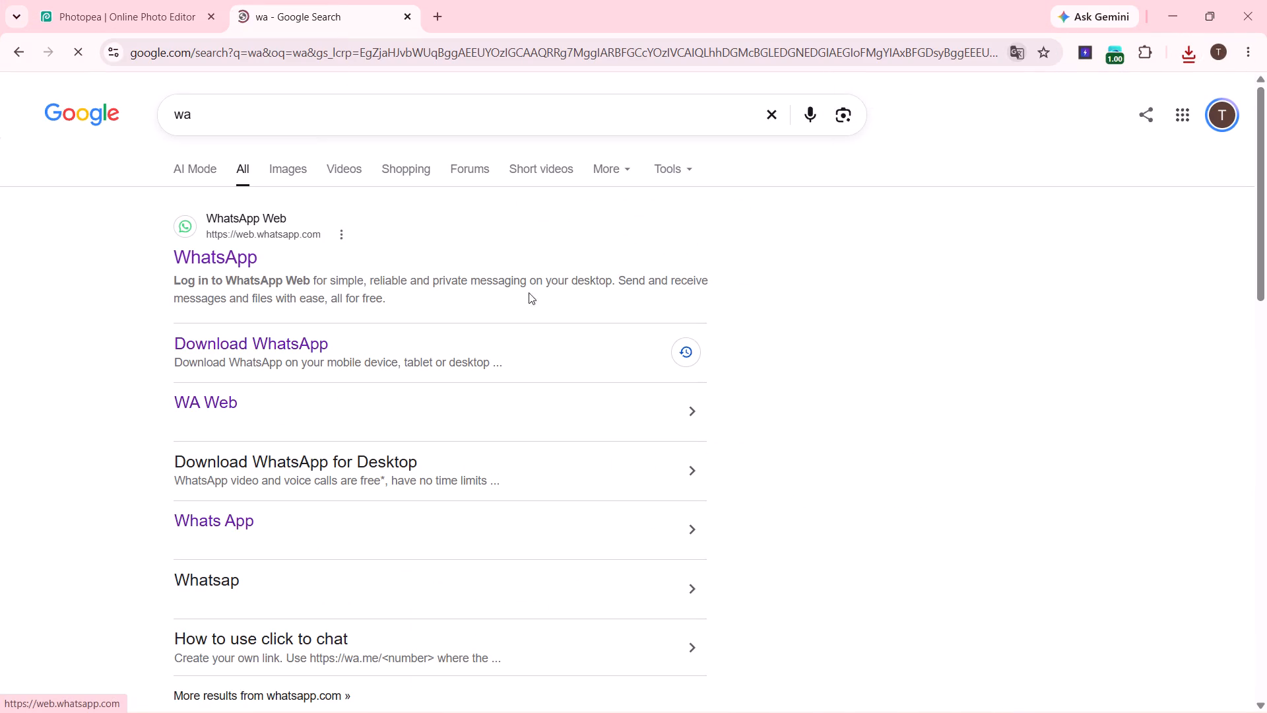